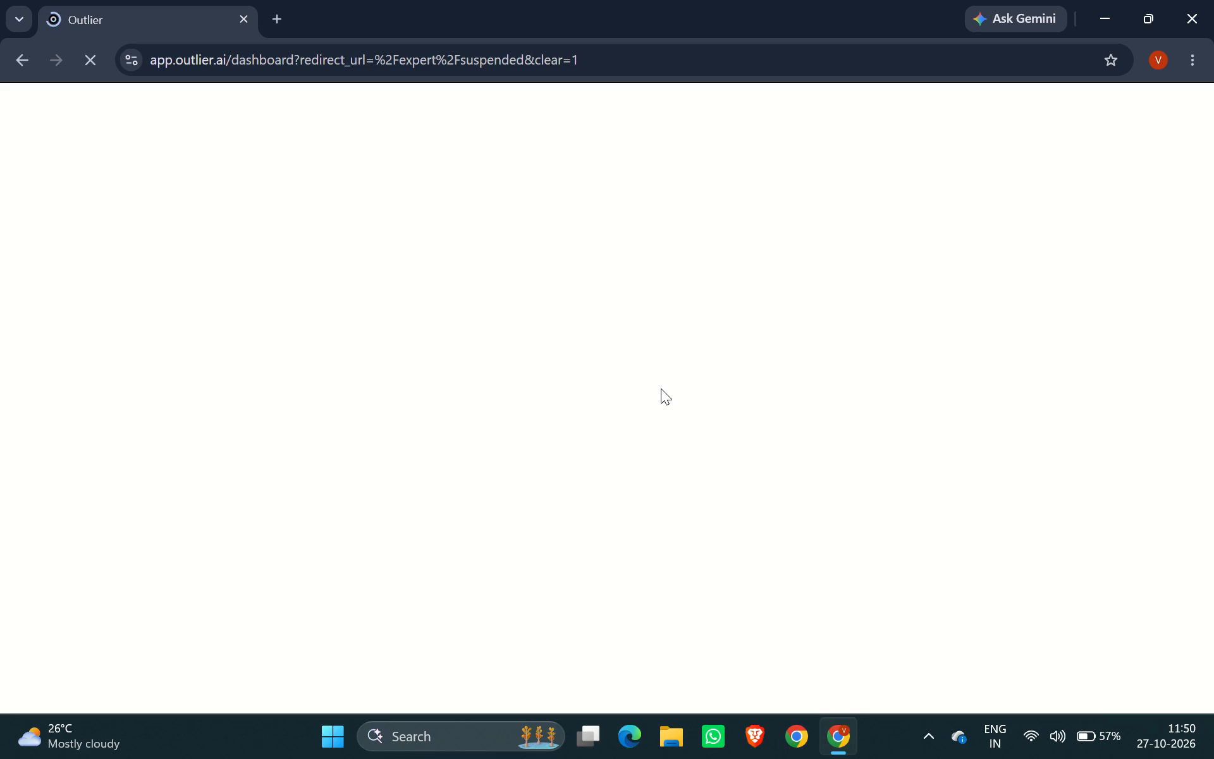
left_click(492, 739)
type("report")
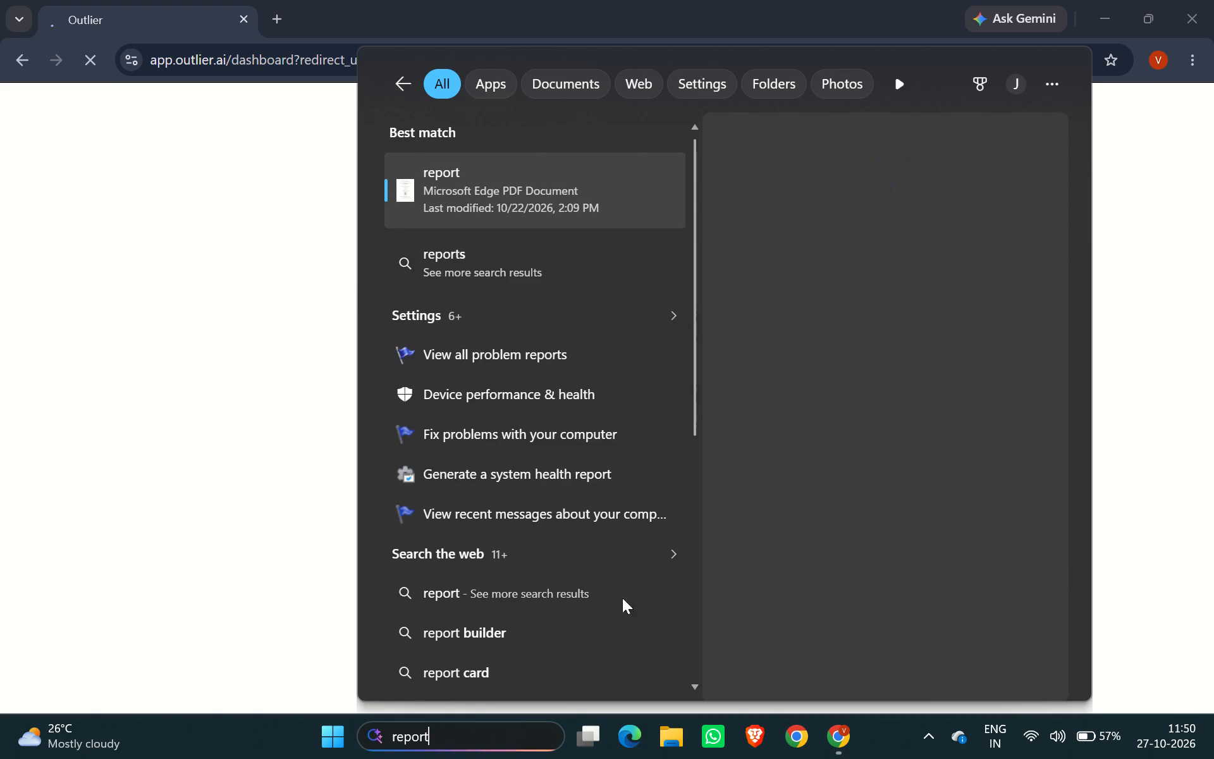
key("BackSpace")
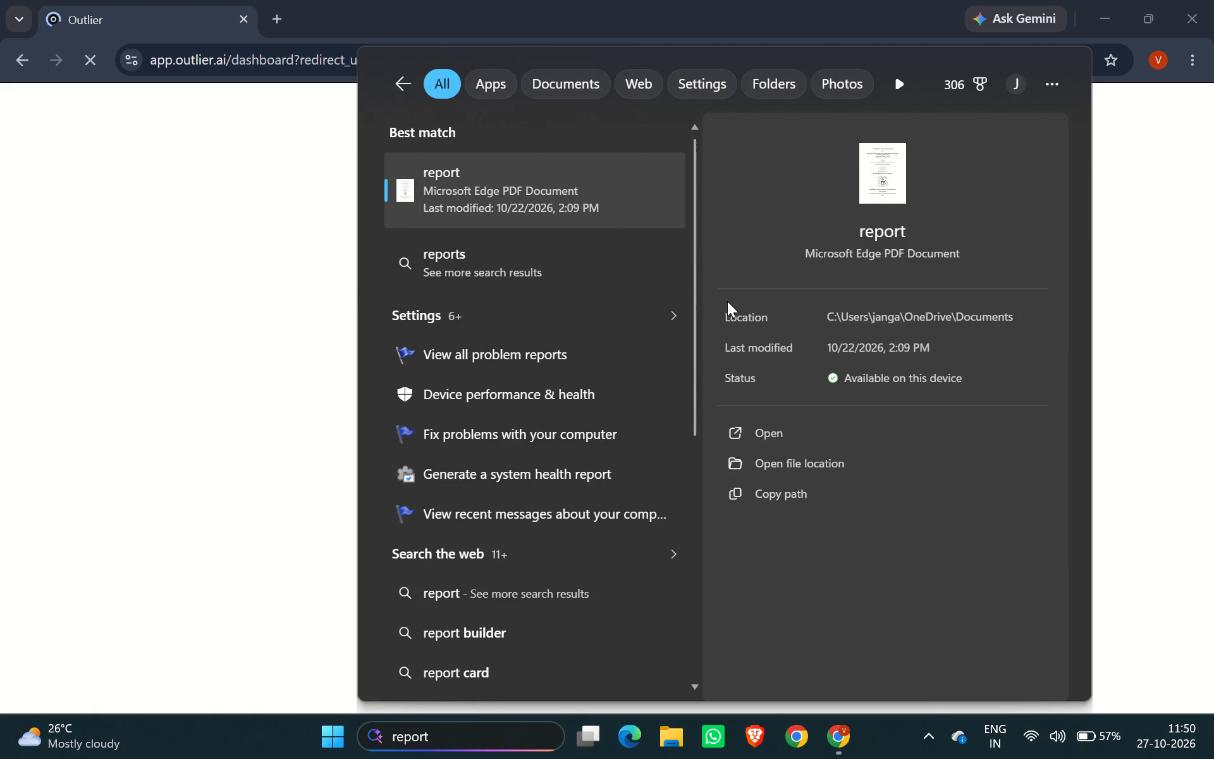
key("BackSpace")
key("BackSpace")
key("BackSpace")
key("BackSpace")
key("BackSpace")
Find and launch Word, and open the recent certificate document saved in the OneDrive desktop folder.
type("word")
key("Return")
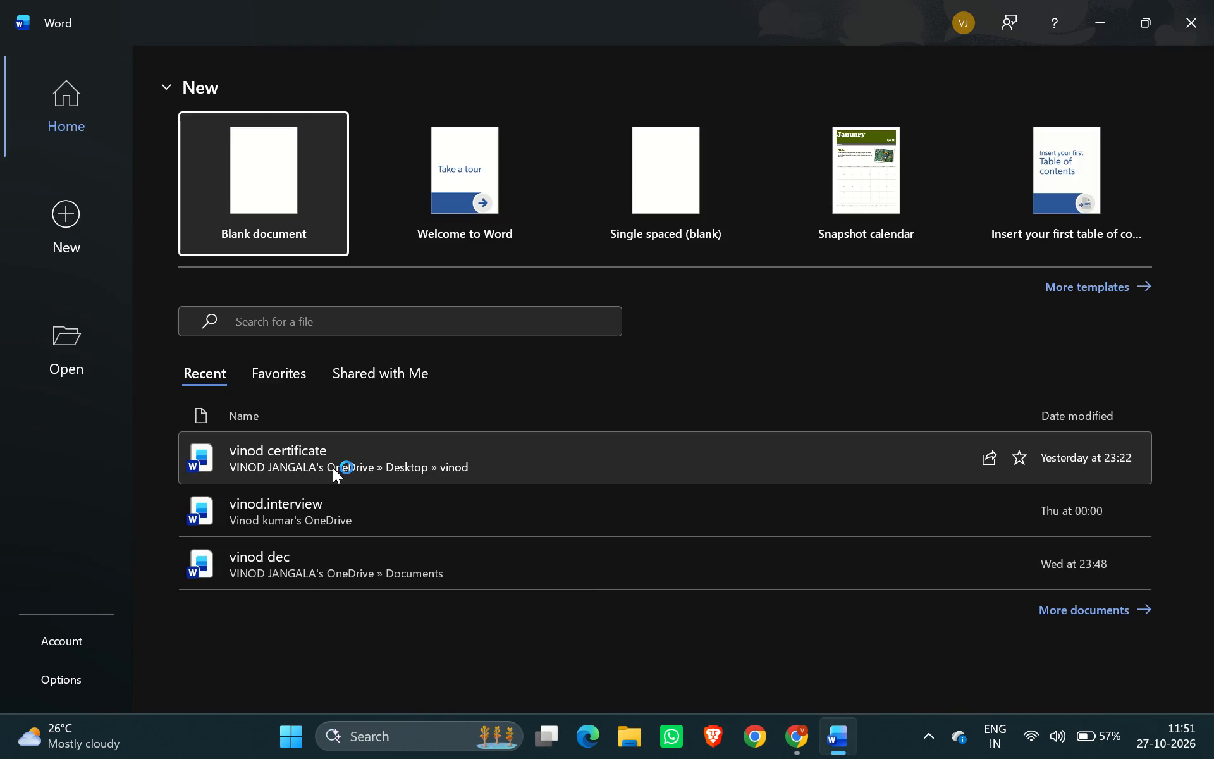
left_click(333, 467)
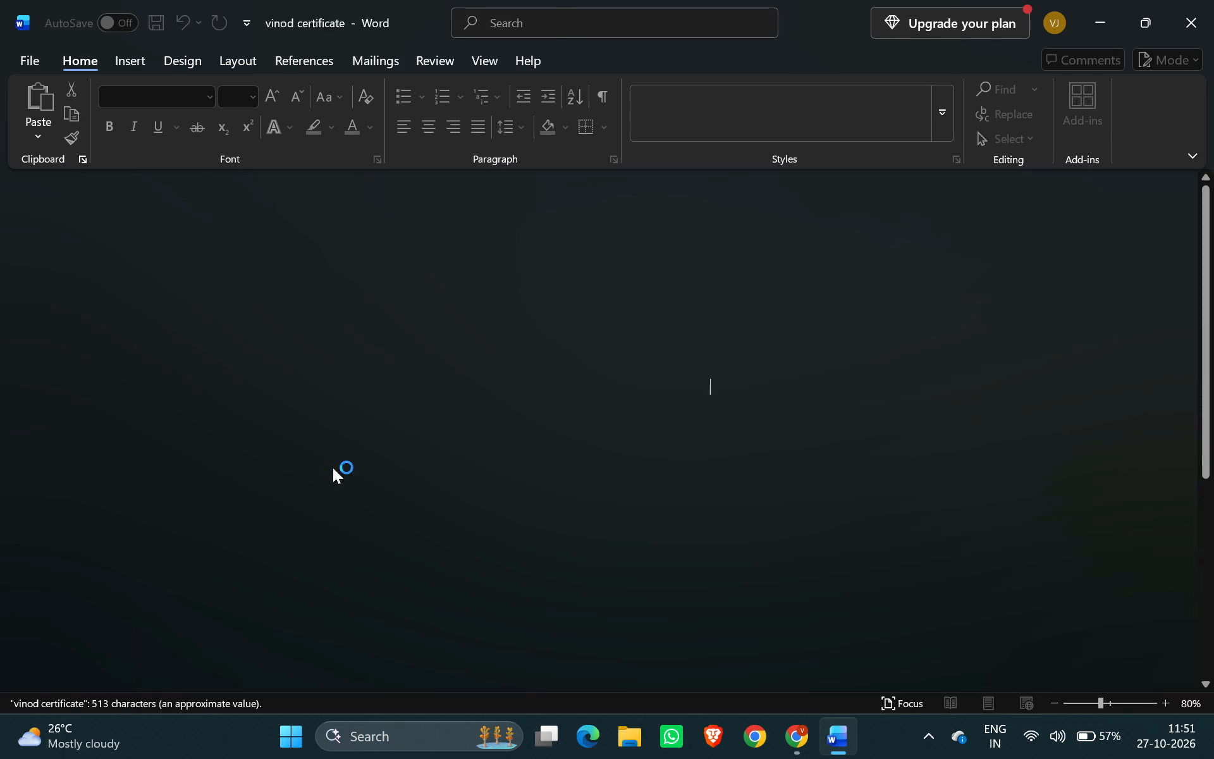
Correct the supervising professor's middle name to "Kumar" in the certificate's body paragraph.
scroll(506, 543, "down", 2)
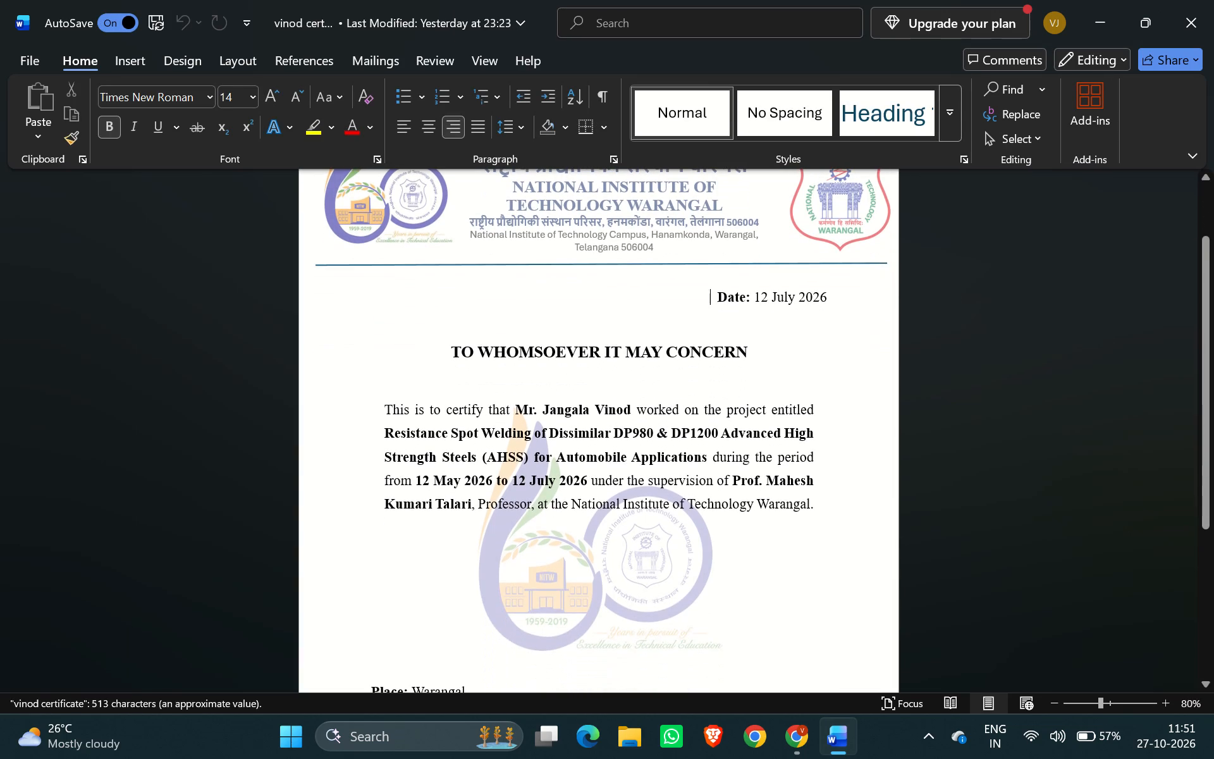
scroll(506, 543, "down", 1)
scroll(506, 543, "right", 1)
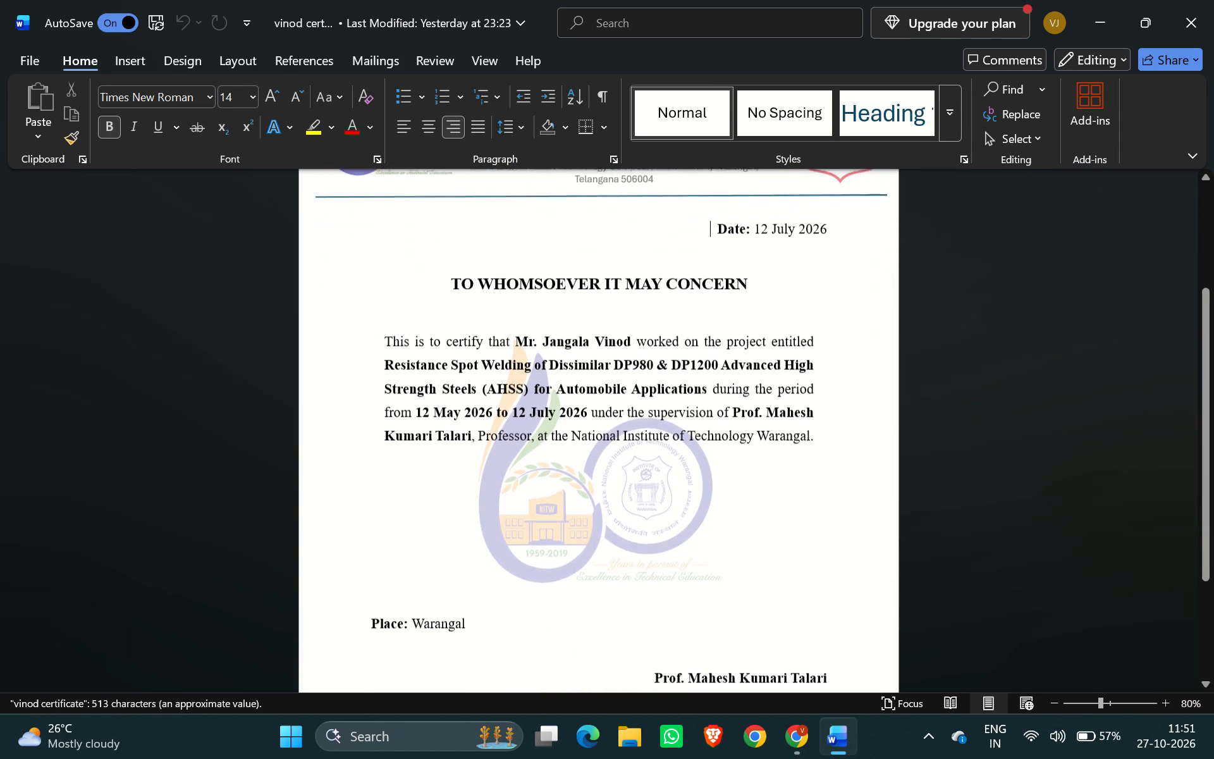
scroll(506, 543, "right", 1)
scroll(506, 543, "down", 1)
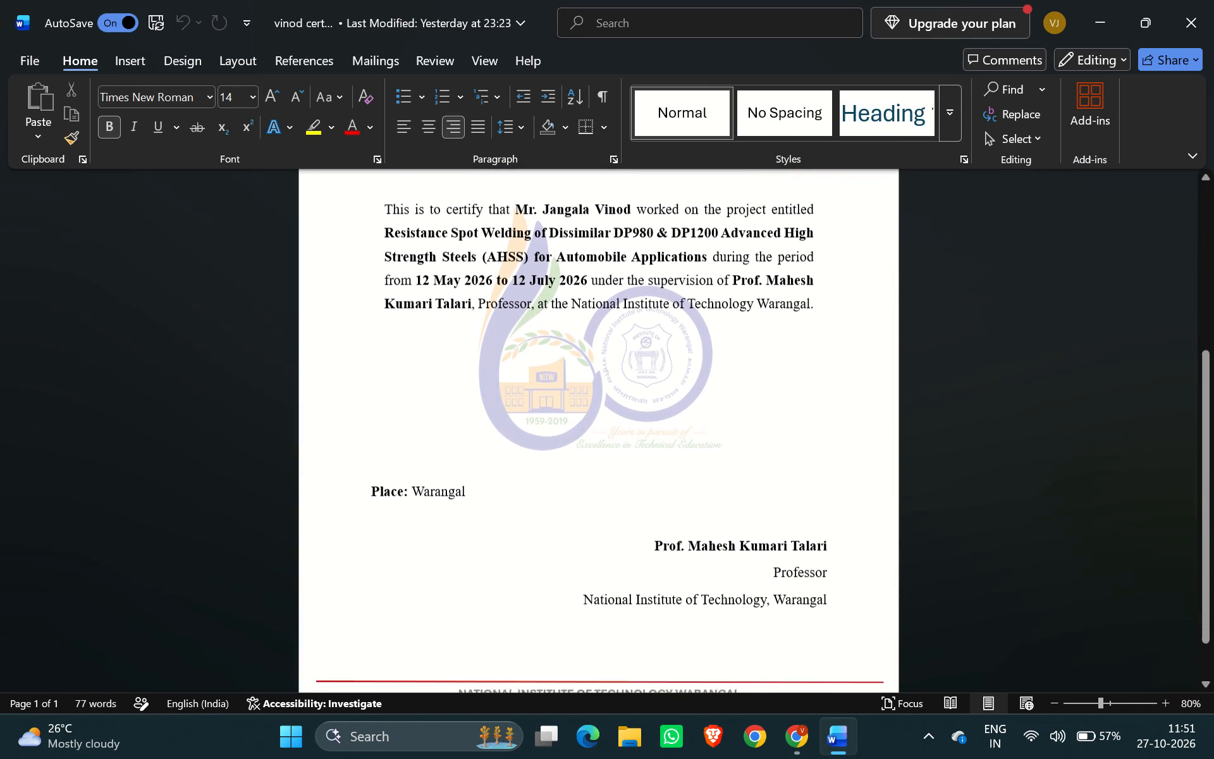
scroll(506, 543, "down", 1)
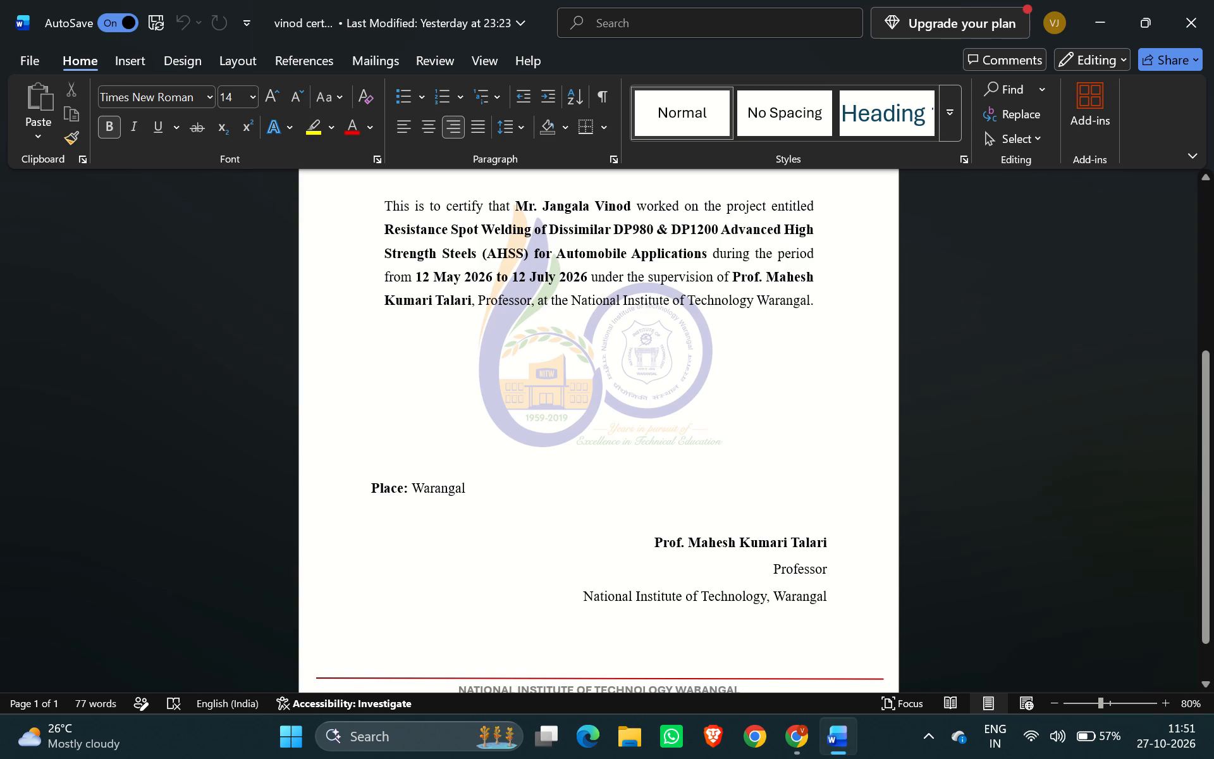
left_click(436, 300)
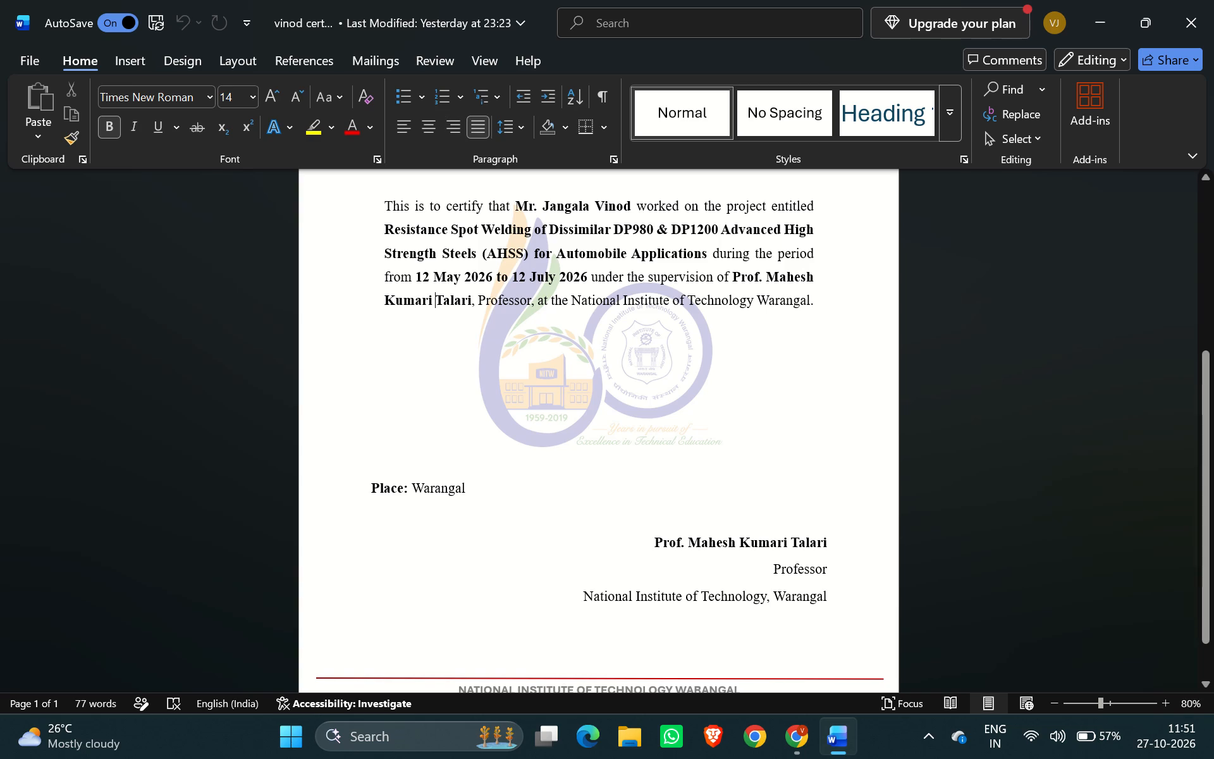
left_click(436, 298)
key("Left")
key("BackSpace")
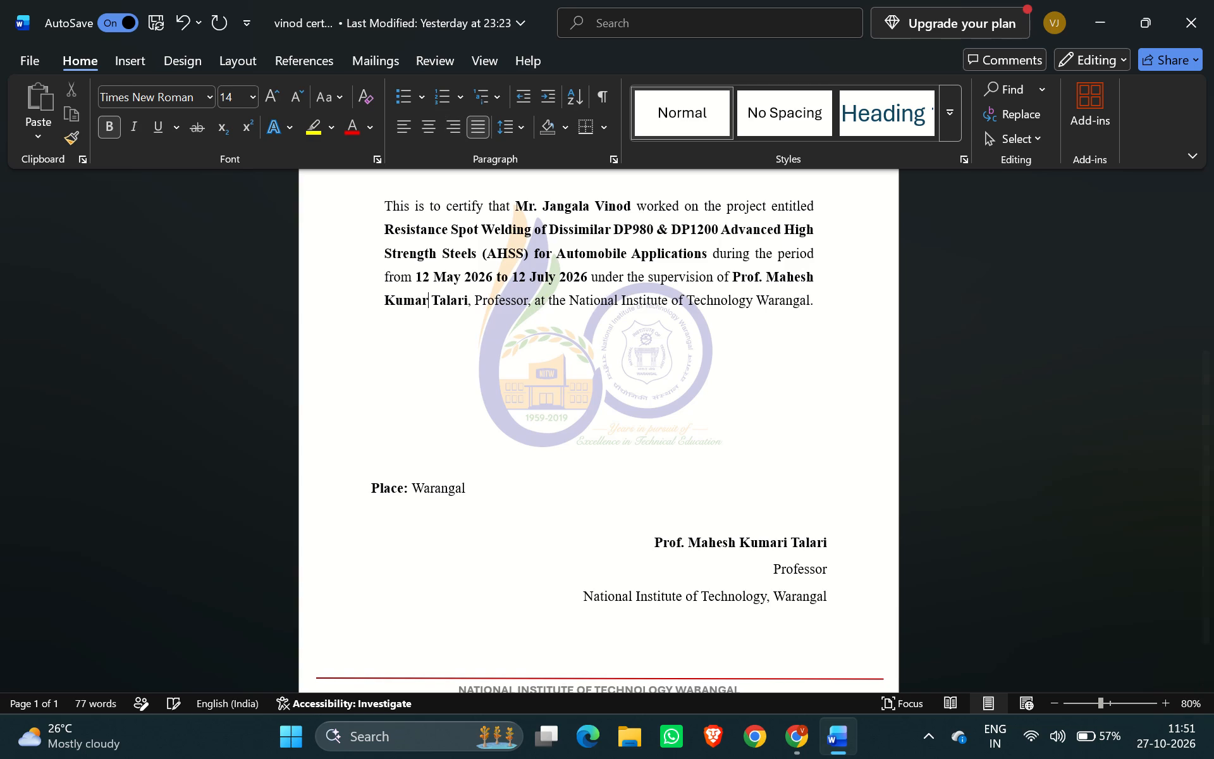
Correct the professor's middle name to "Kumar" in the signature block below the place line.
left_click(788, 539)
key("BackSpace")
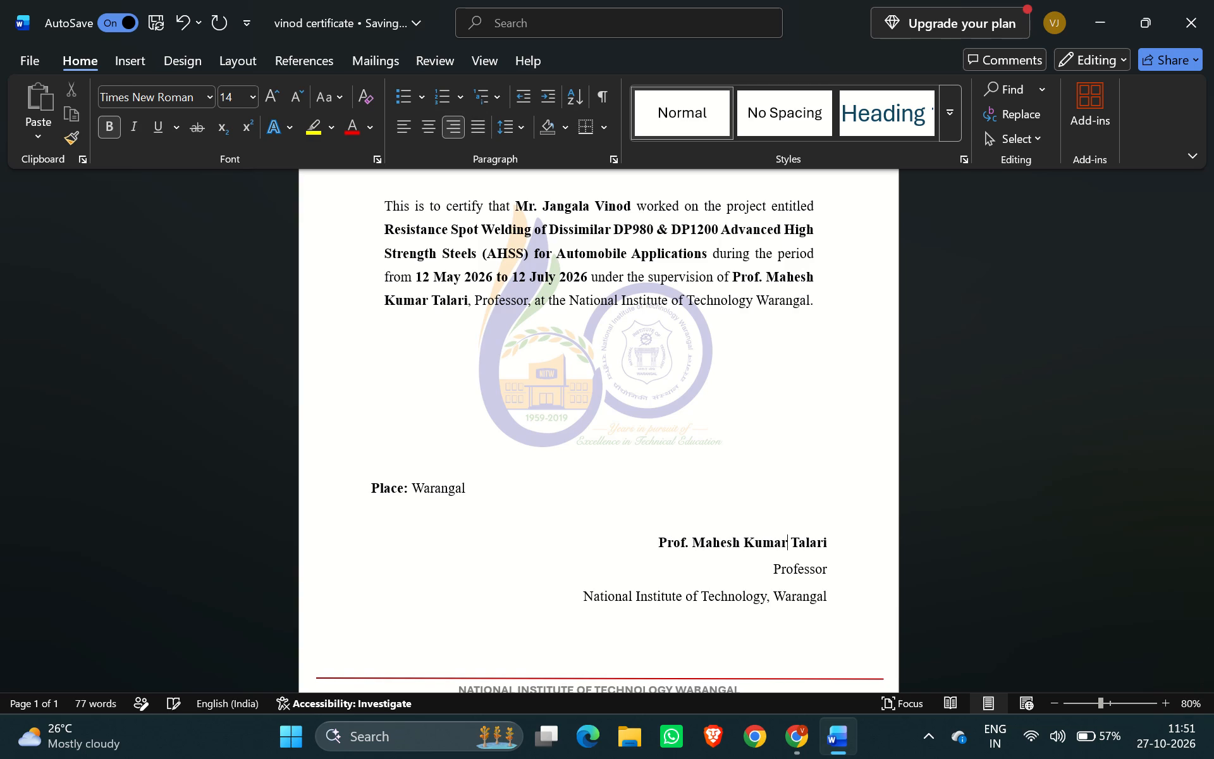
left_click(764, 527)
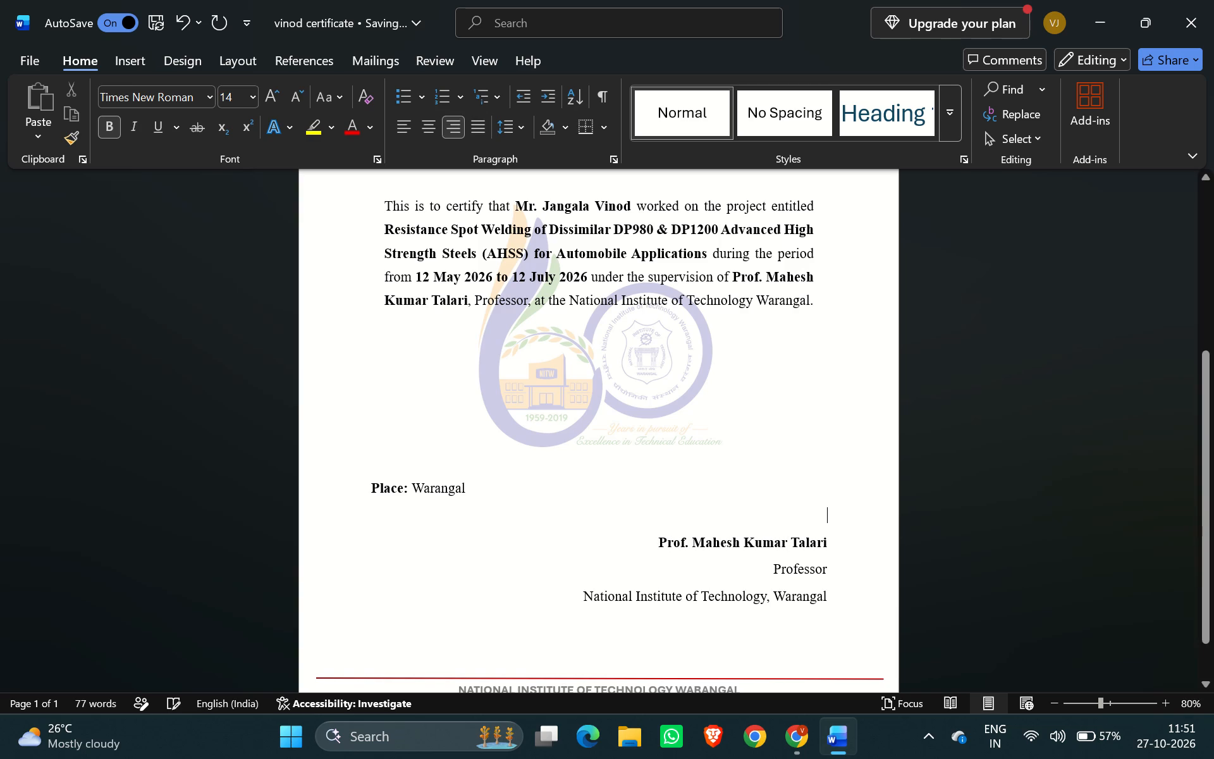
Review the whole certificate from letterhead to footer, checking the date, body text and signature block.
scroll(478, 646, "down", 2)
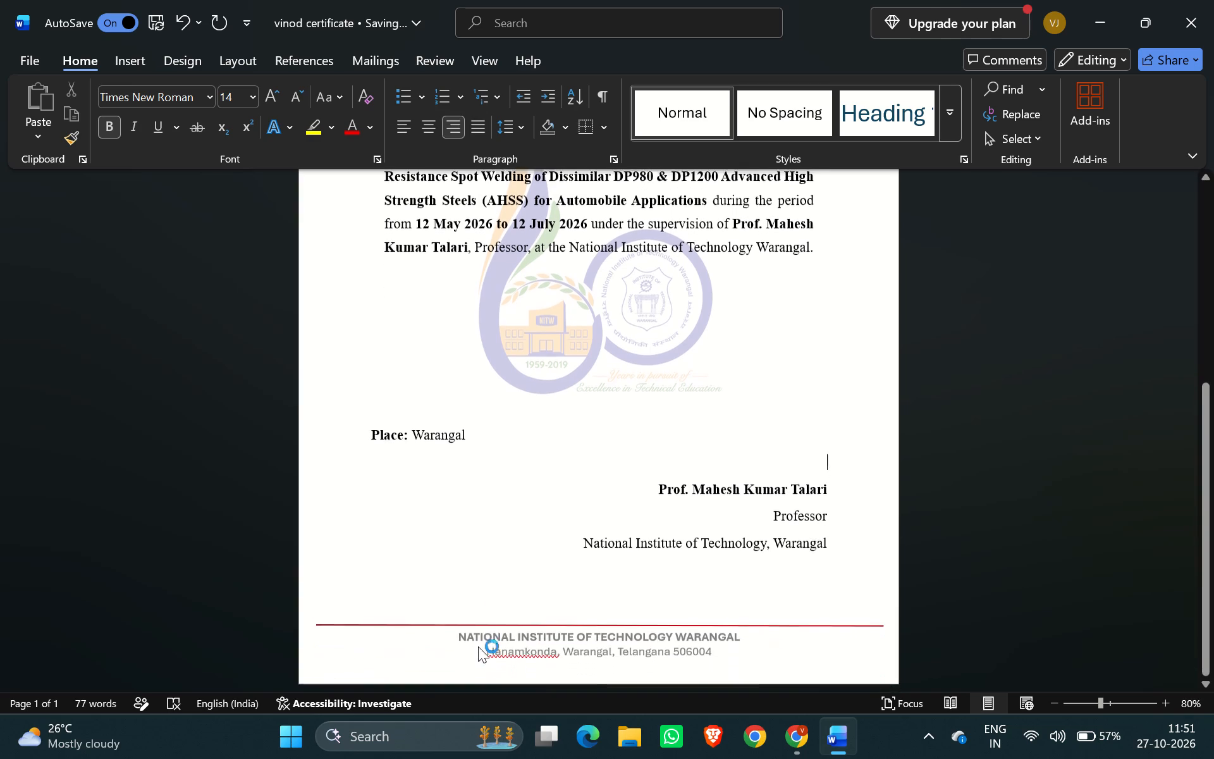
scroll(478, 646, "up", 1)
scroll(478, 646, "down", 3)
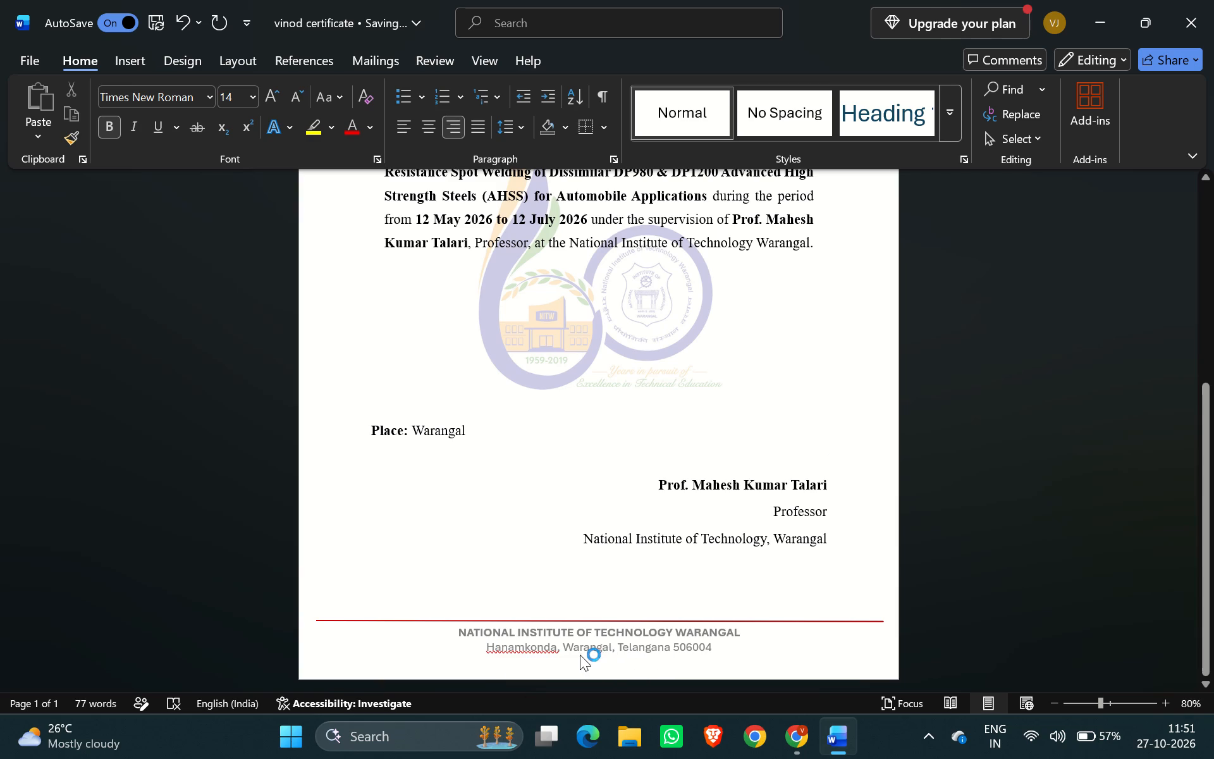
scroll(689, 572, "up", 2)
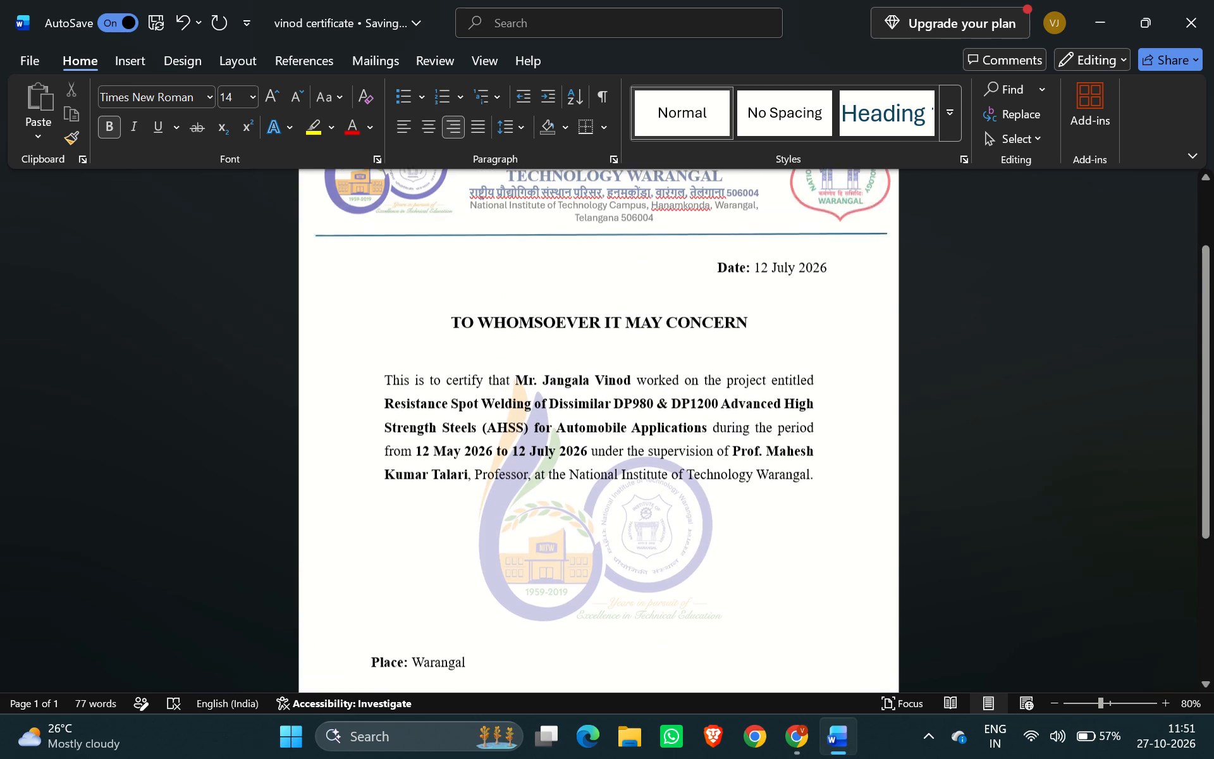
scroll(689, 572, "up", 2)
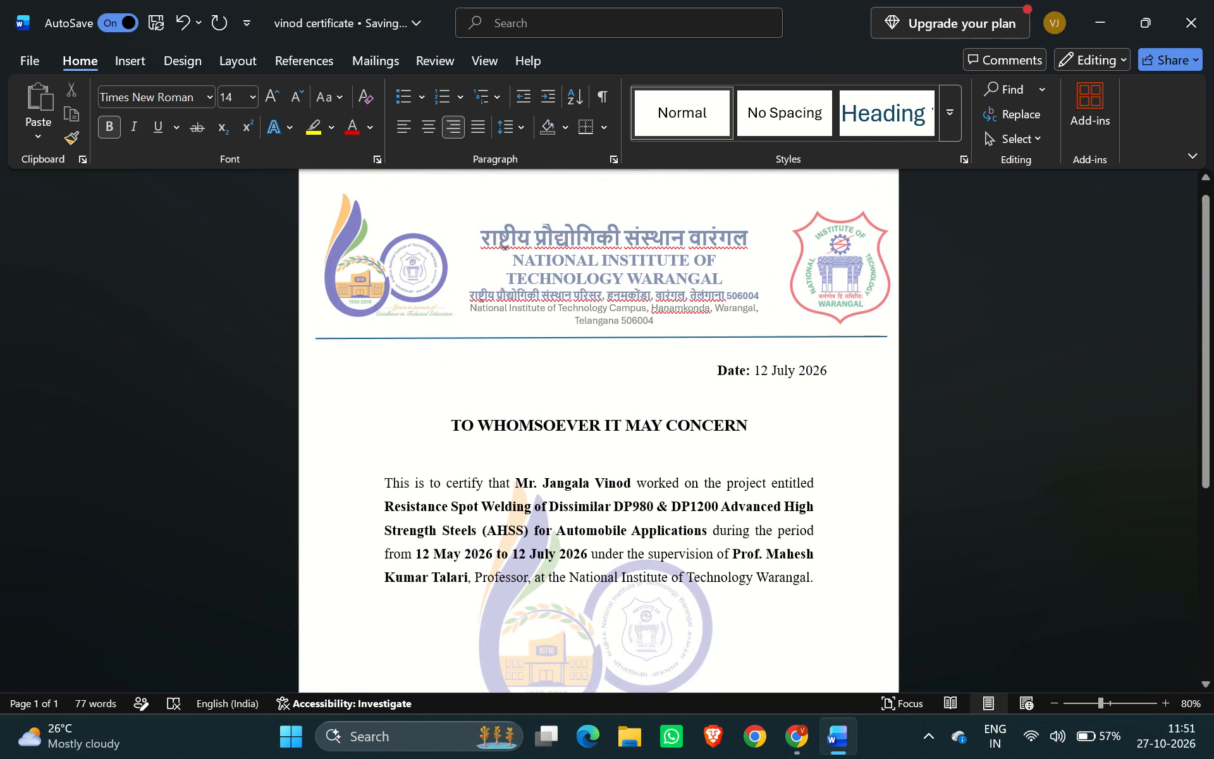
scroll(689, 572, "up", 1)
scroll(689, 572, "down", 2)
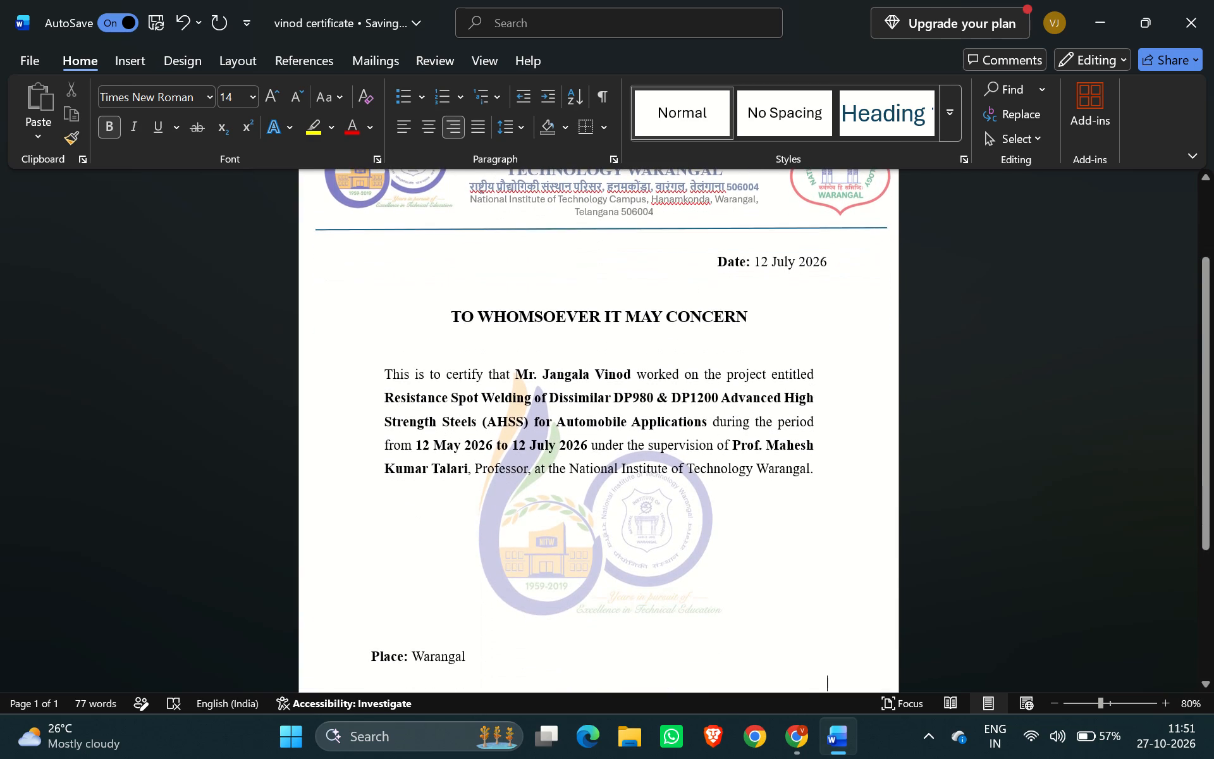
scroll(689, 572, "down", 1)
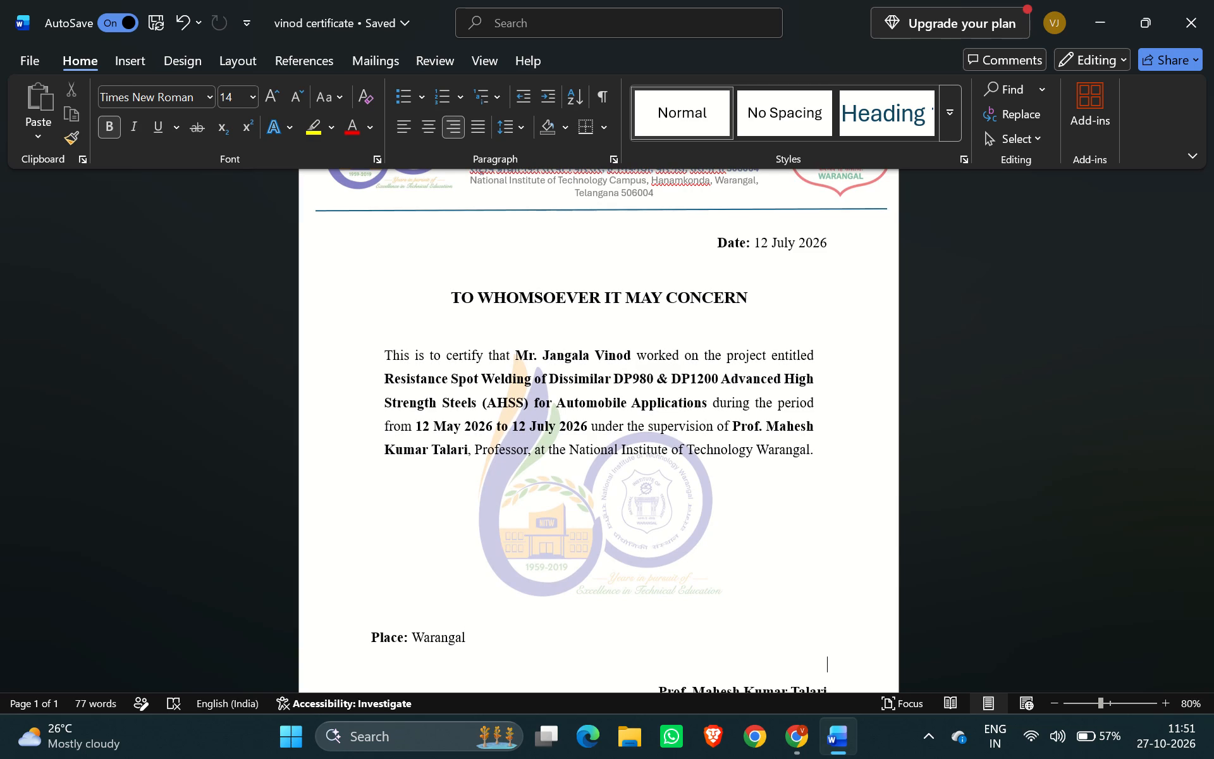
scroll(689, 572, "up", 7)
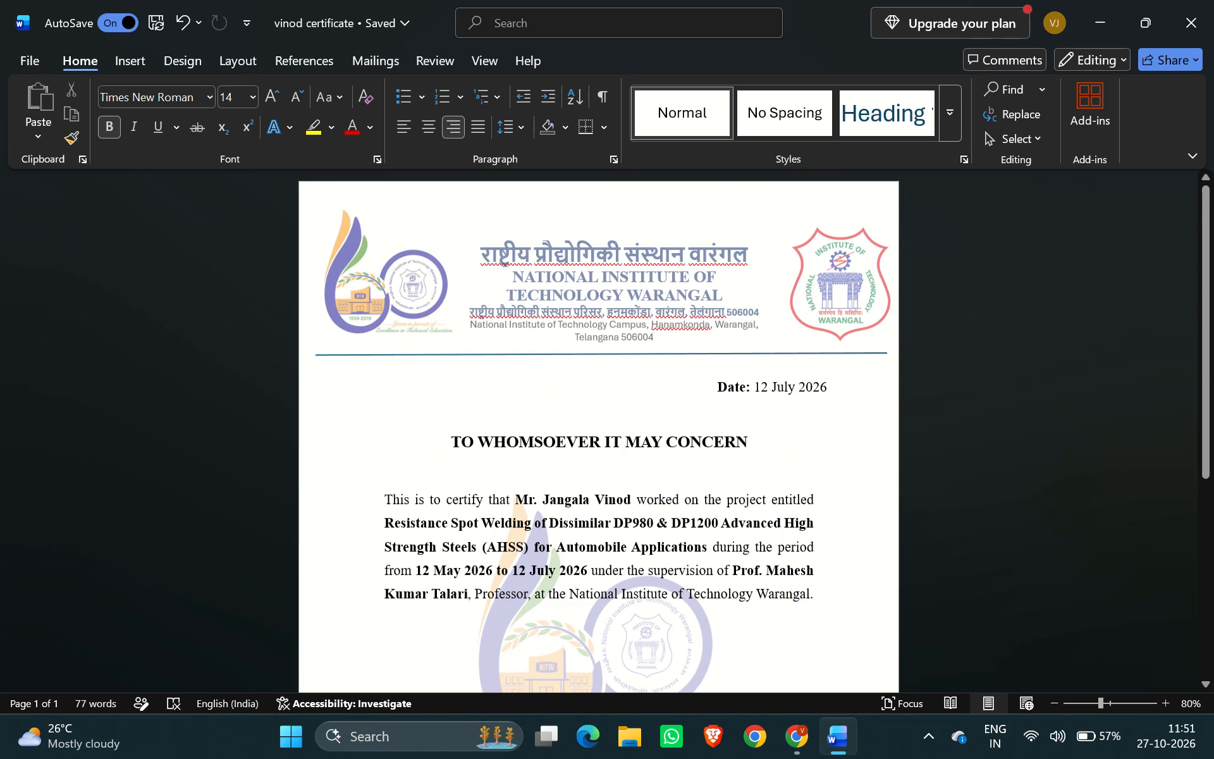
scroll(679, 490, "down", 2)
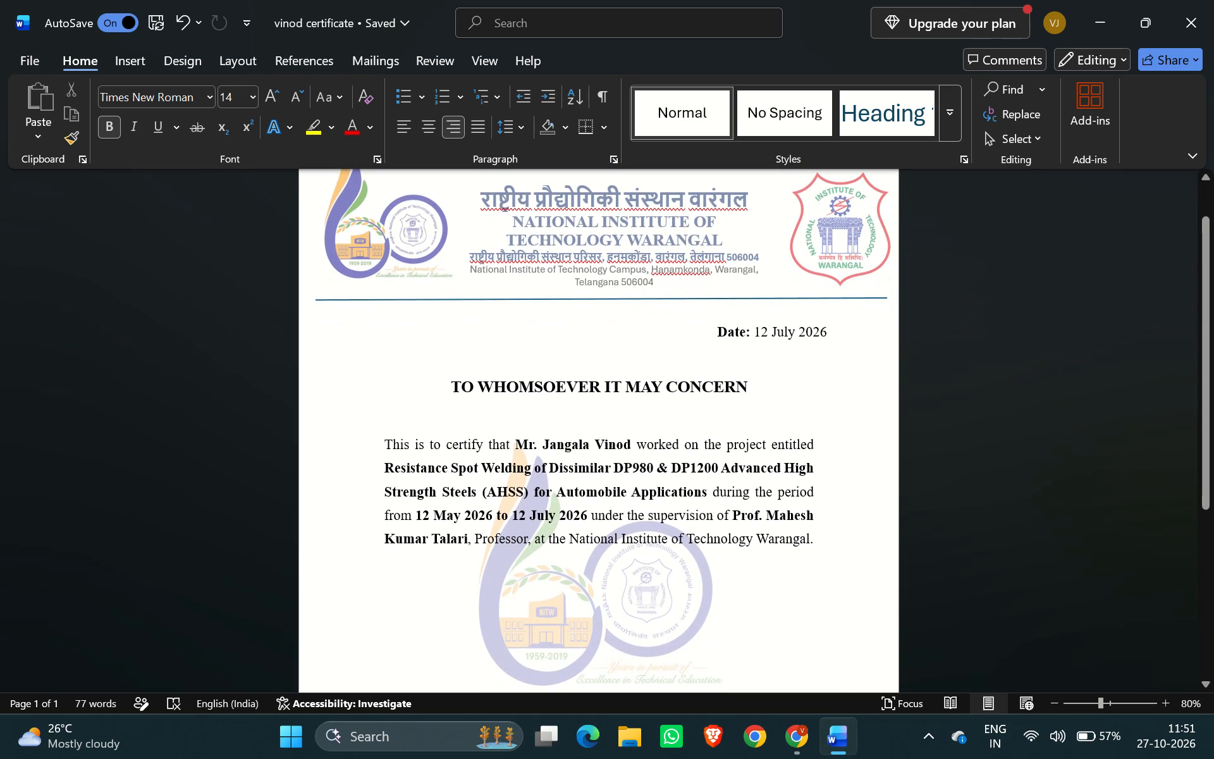
scroll(679, 490, "down", 5)
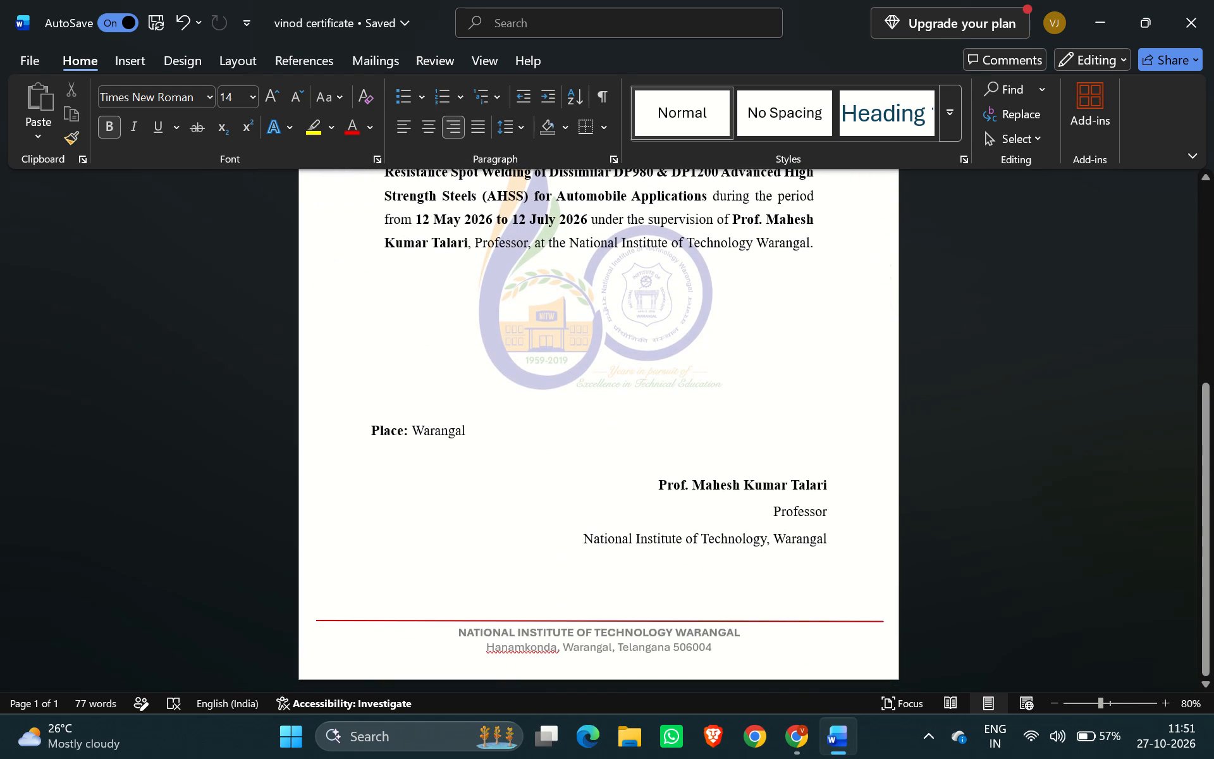
scroll(736, 417, "down", 3)
scroll(736, 417, "up", 11)
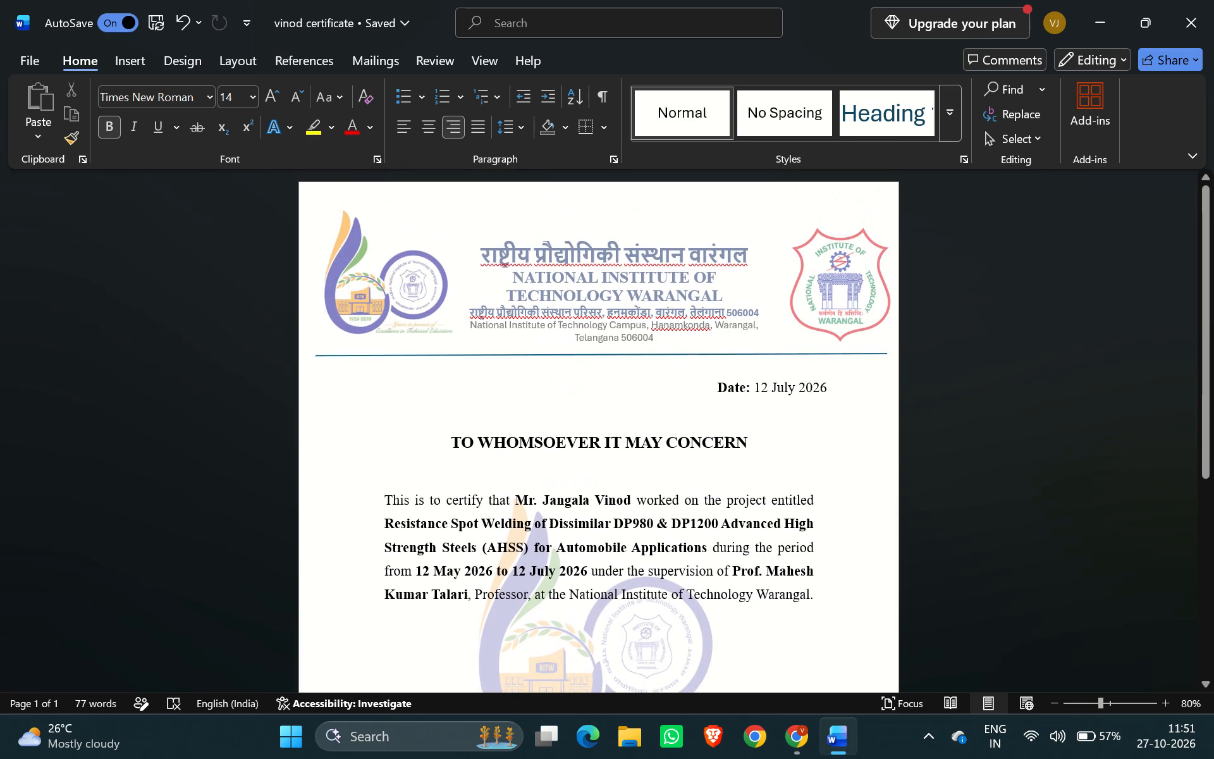
scroll(736, 417, "up", 1)
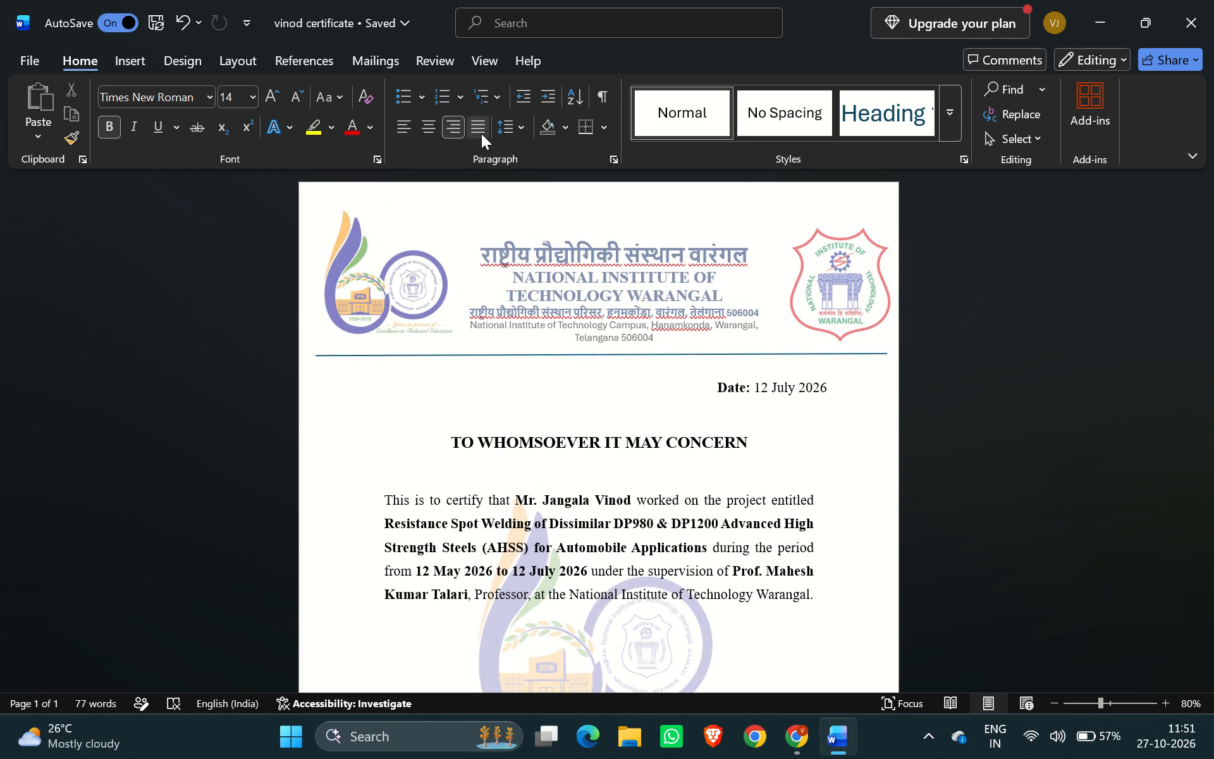
Close the certificate document.
left_click(1186, 3)
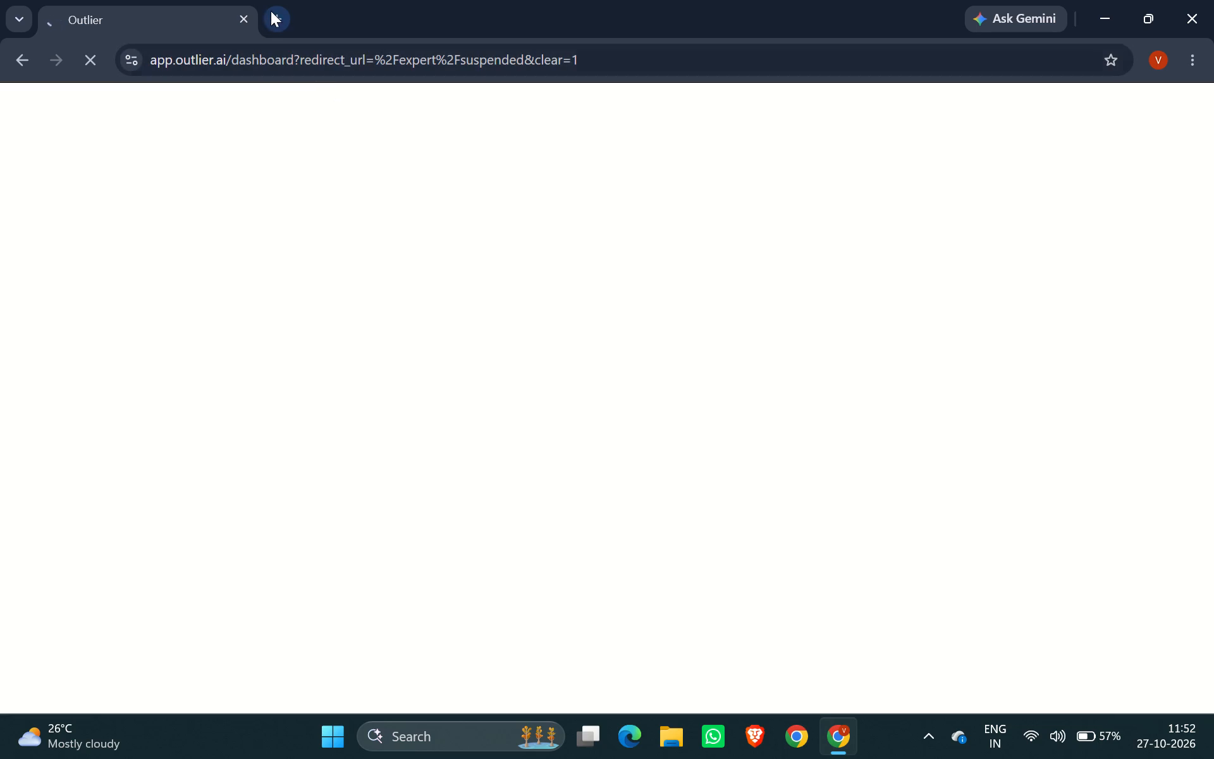
Copy the Outlier dashboard address from Chrome and load it in Microsoft Edge.
left_click(373, 56)
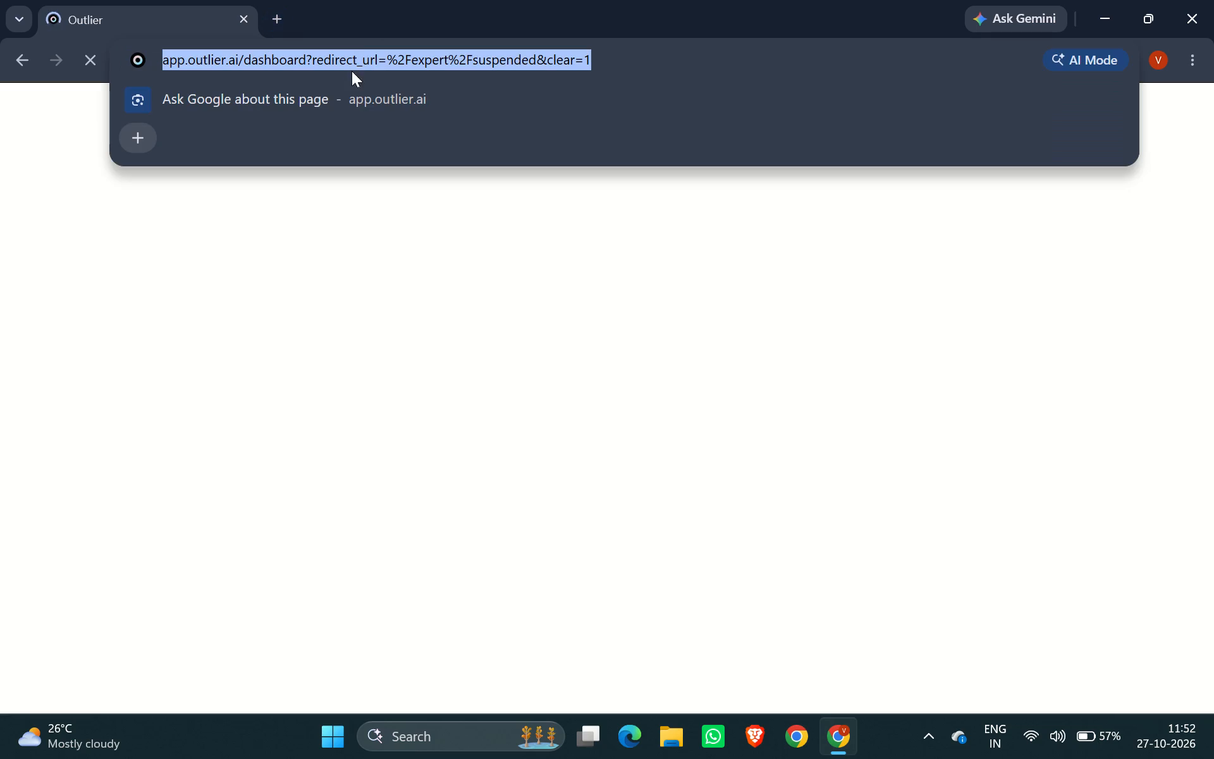
left_click(235, 241)
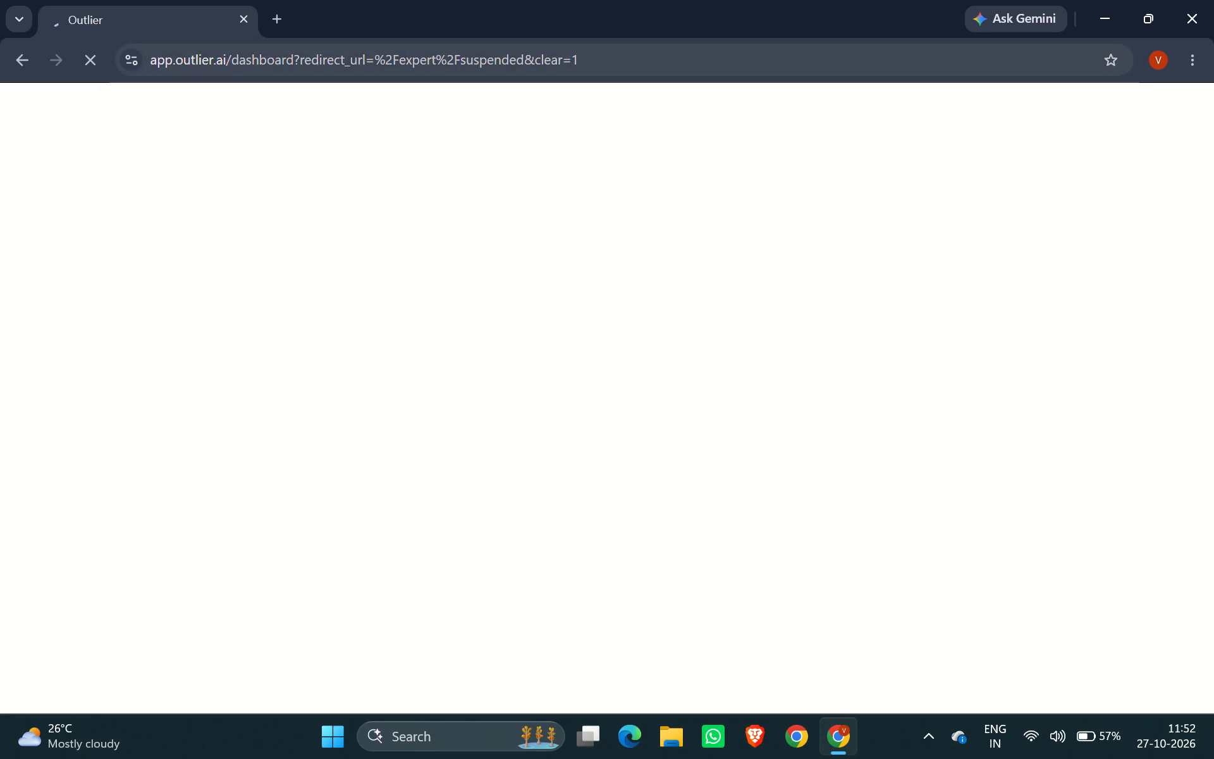
left_click_drag(594, 60, 135, 101)
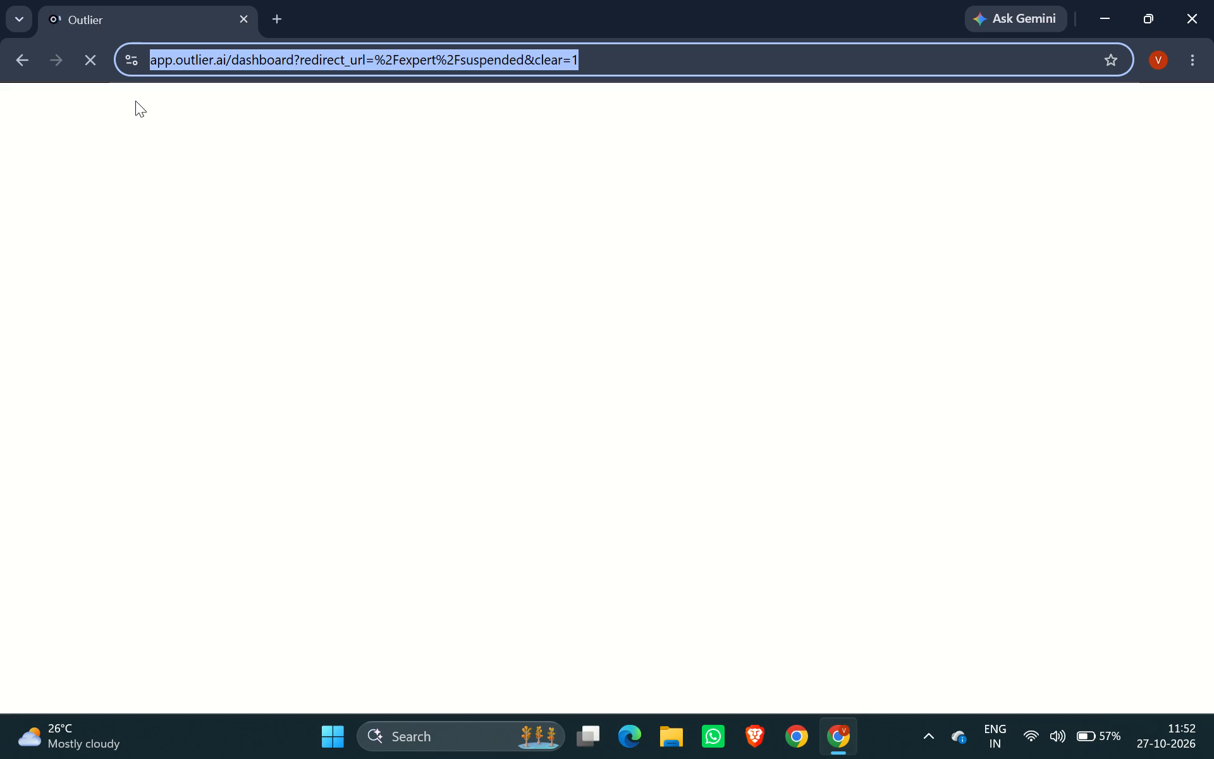
key("ctrl+c")
left_click(624, 748)
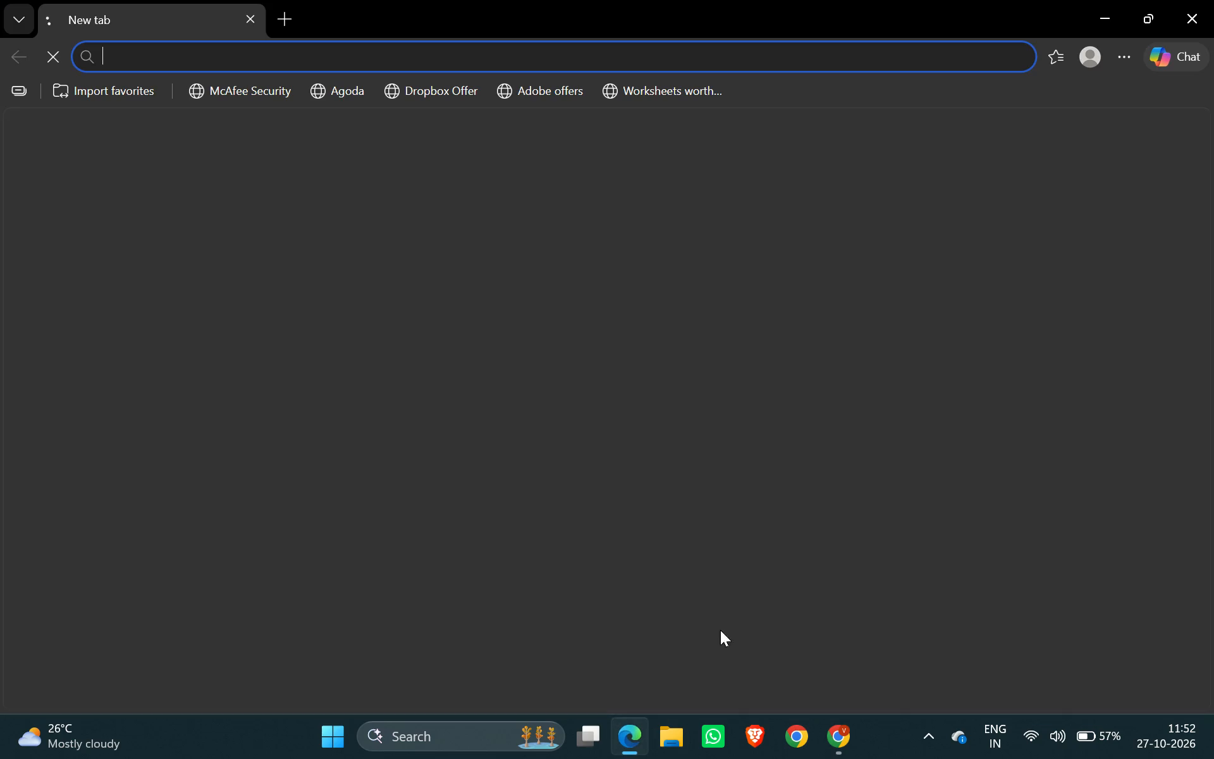
left_click(440, 66)
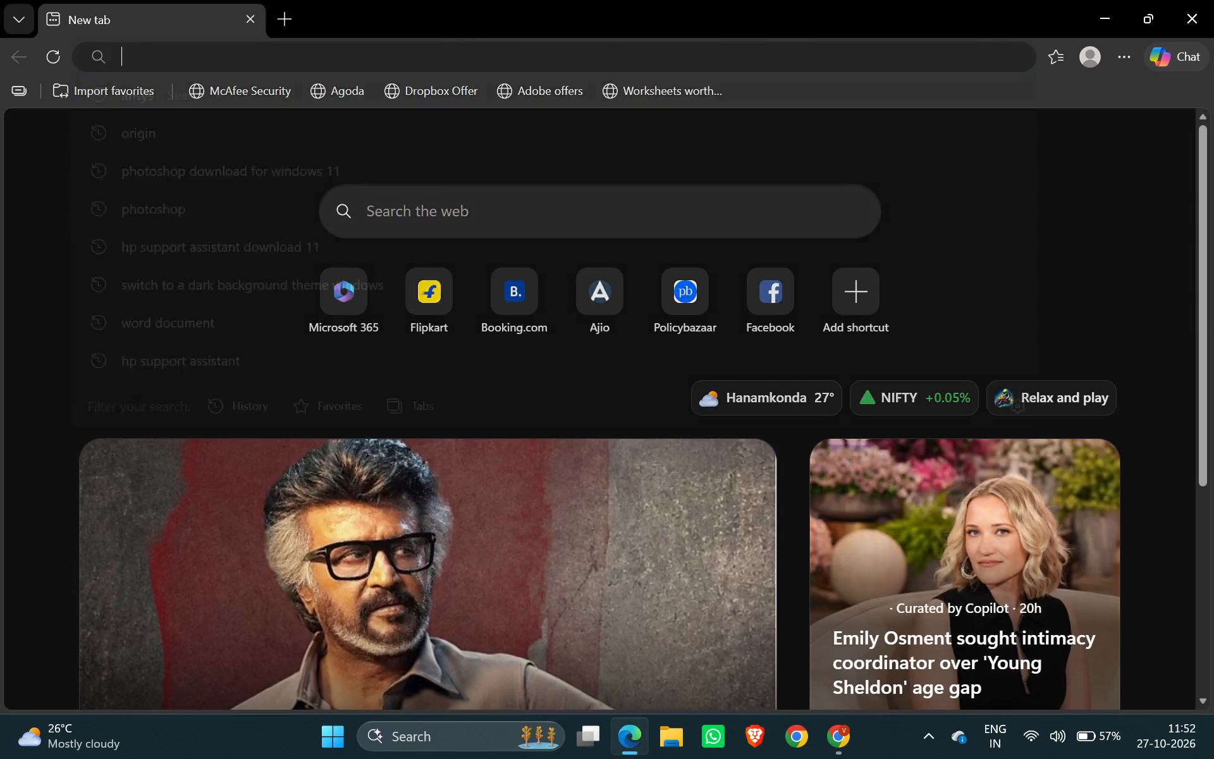
key("ctrl+v")
key("Return")
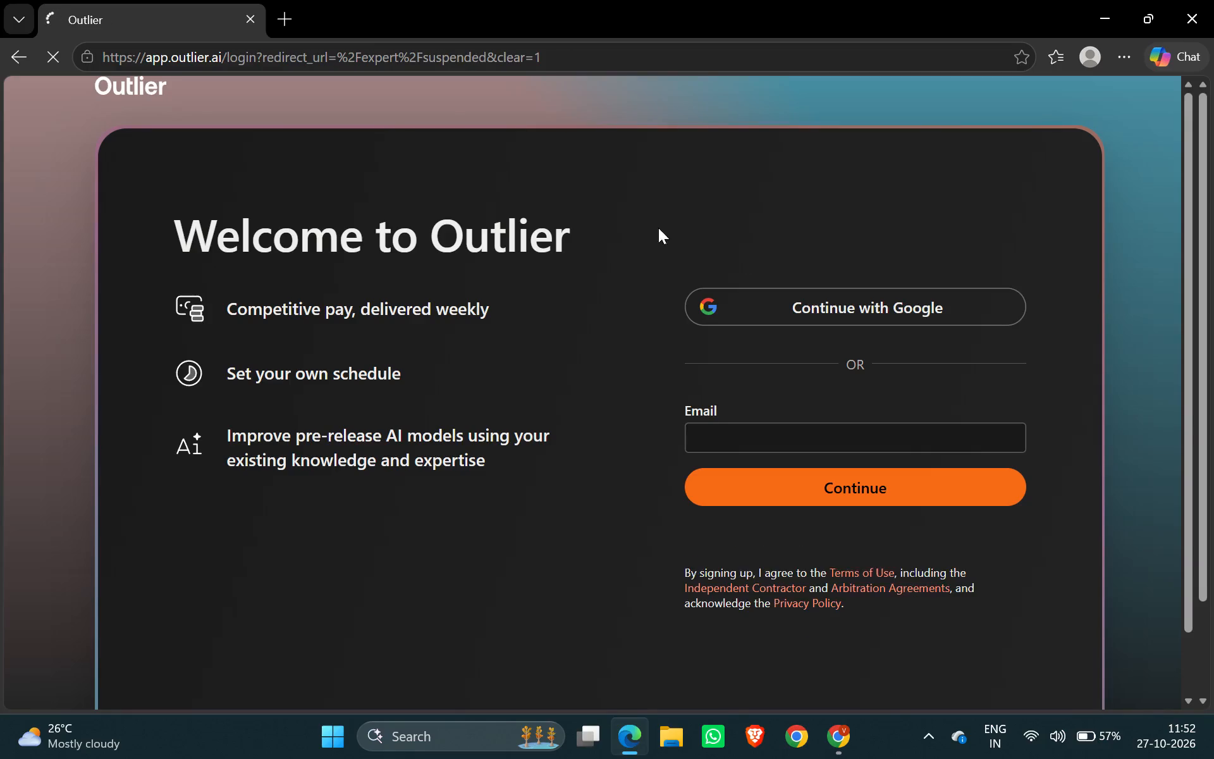
Sign in to Outlier with the Google account.
left_click(797, 306)
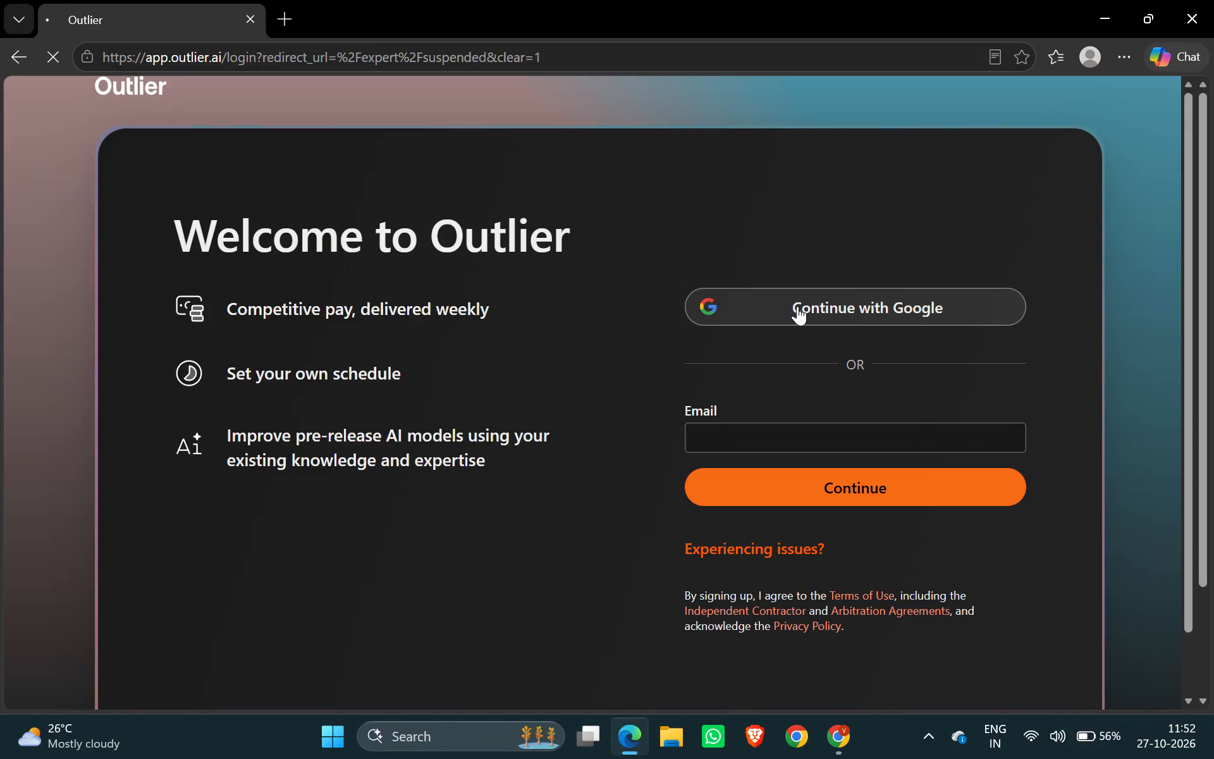
left_click(914, 219)
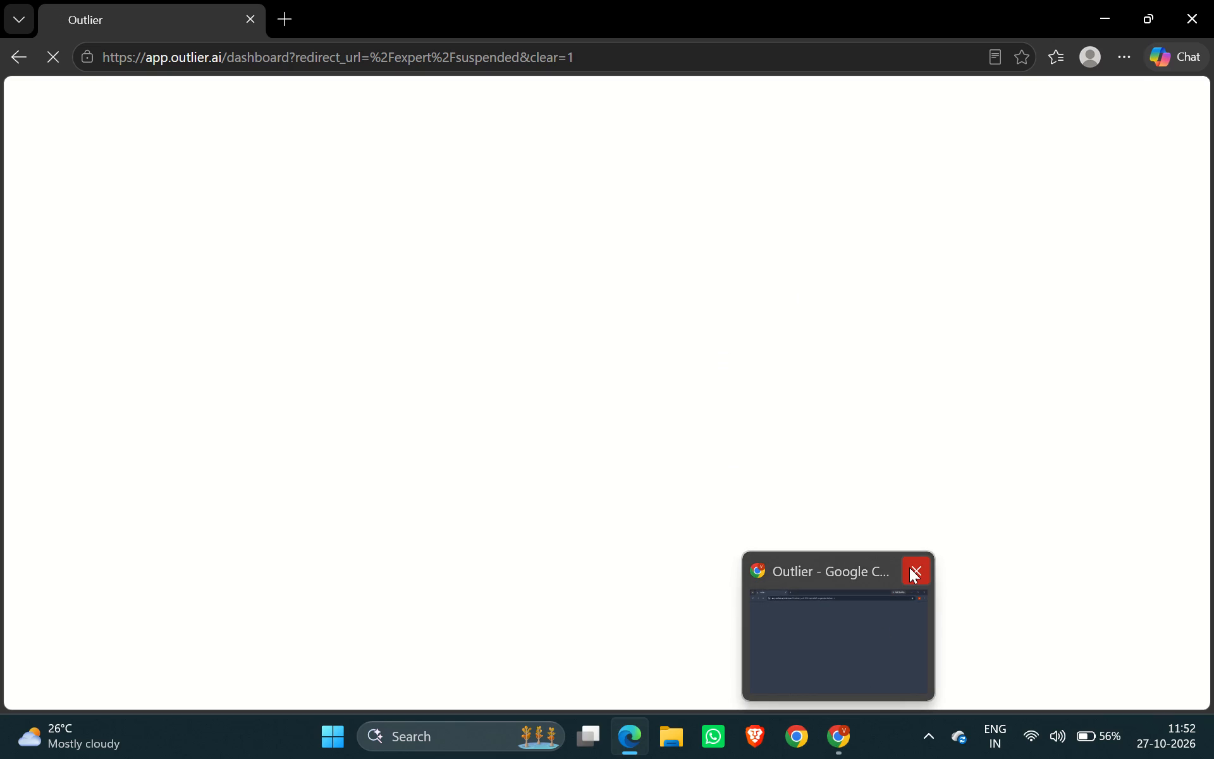
Close the Outlier window in Chrome, then reopen Chrome with a user profile and maximize its window.
left_click(909, 567)
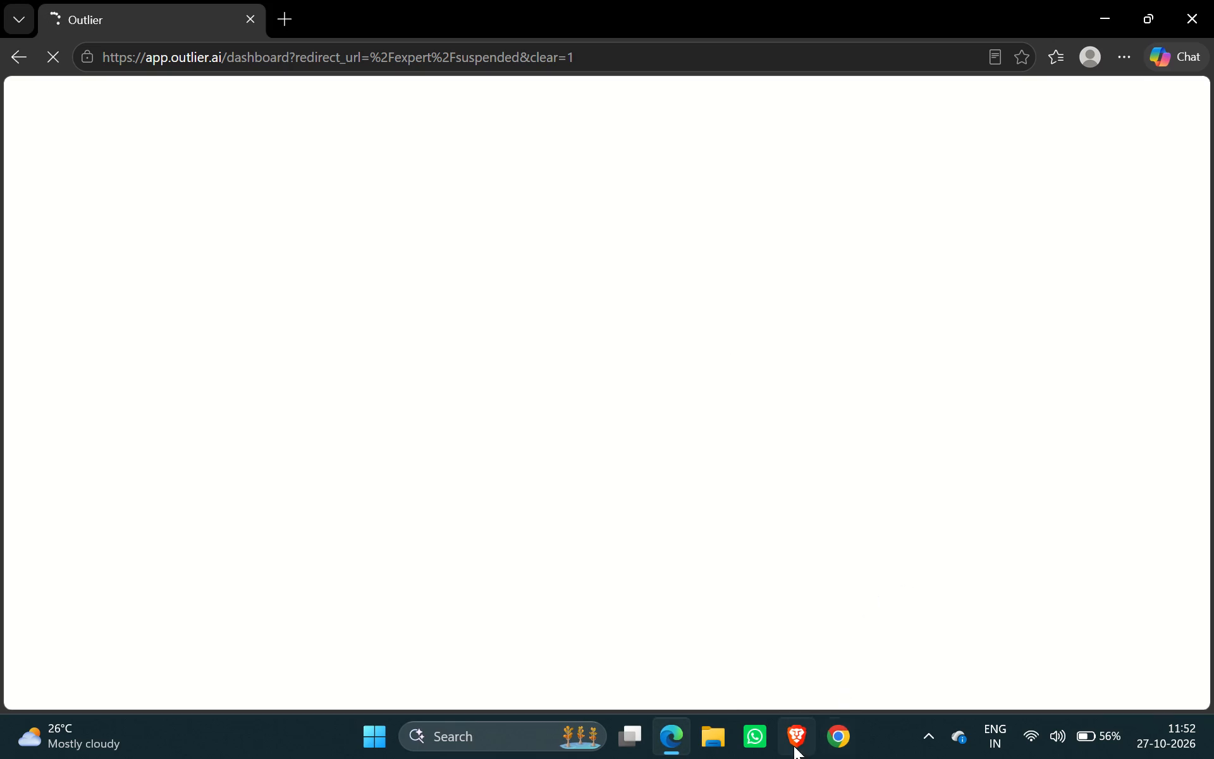
left_click(838, 739)
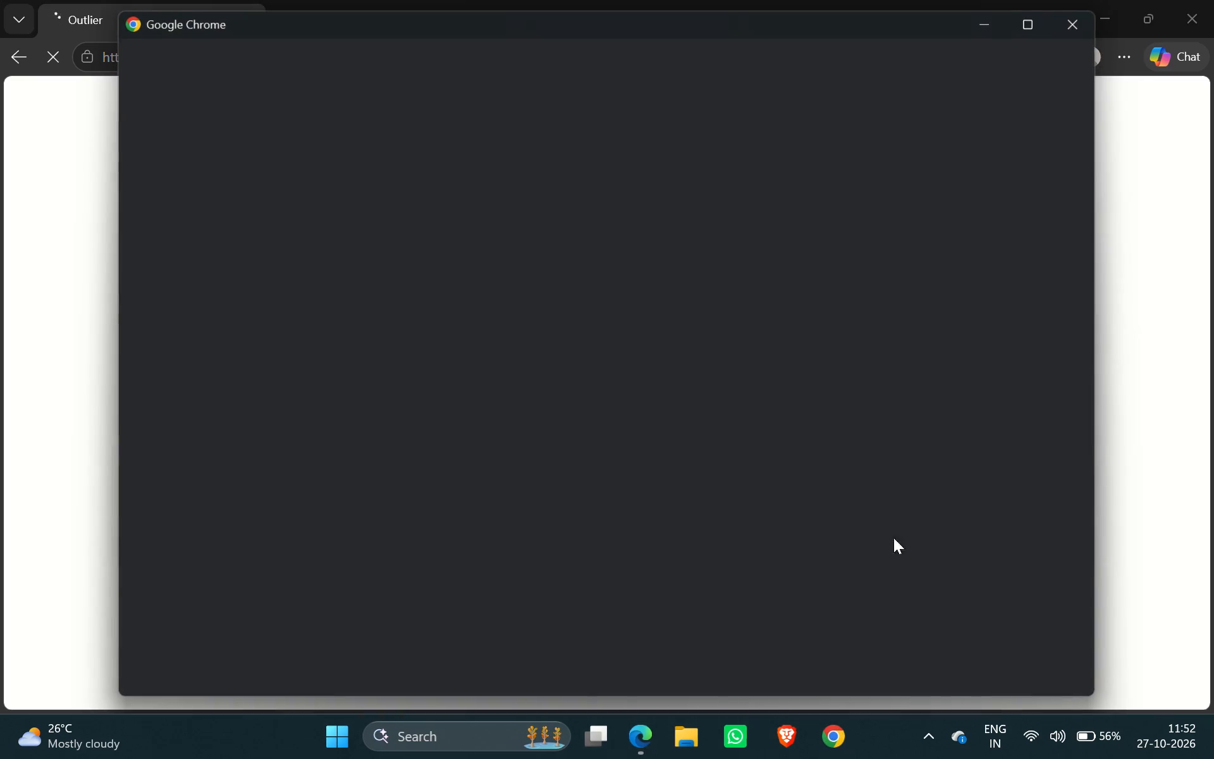
left_click(682, 314)
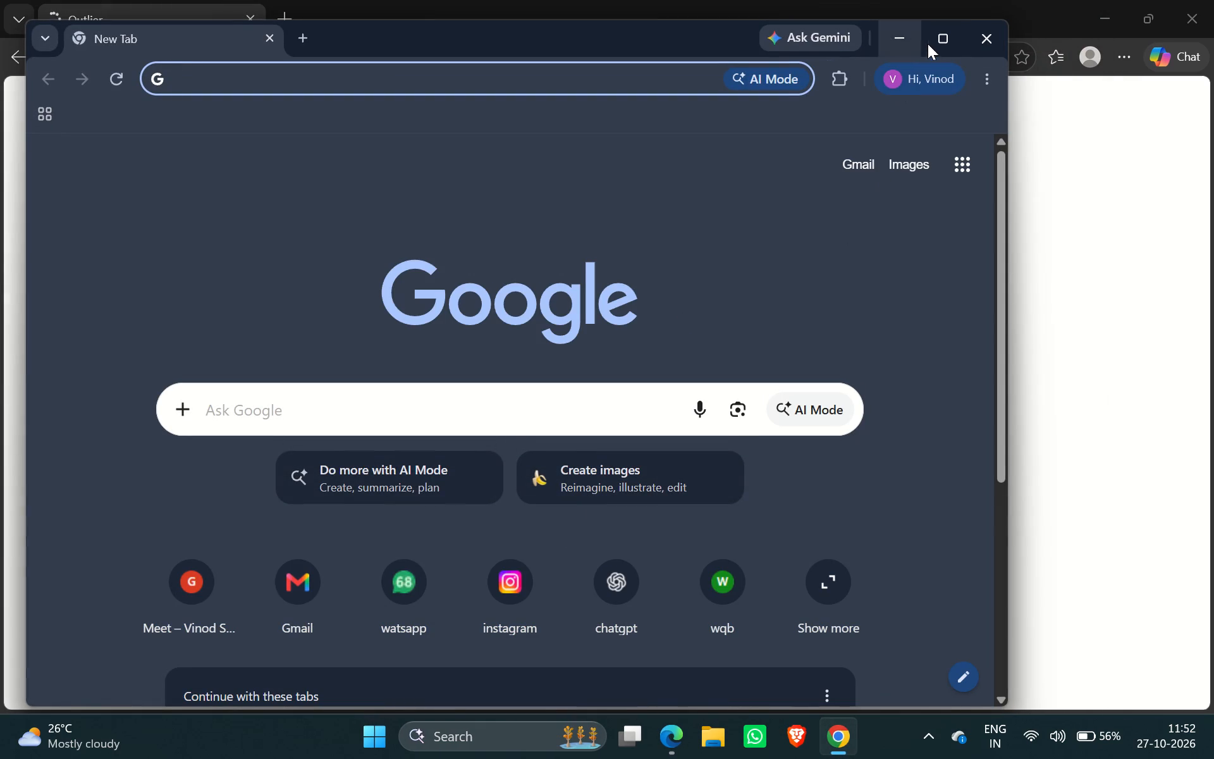
left_click(942, 42)
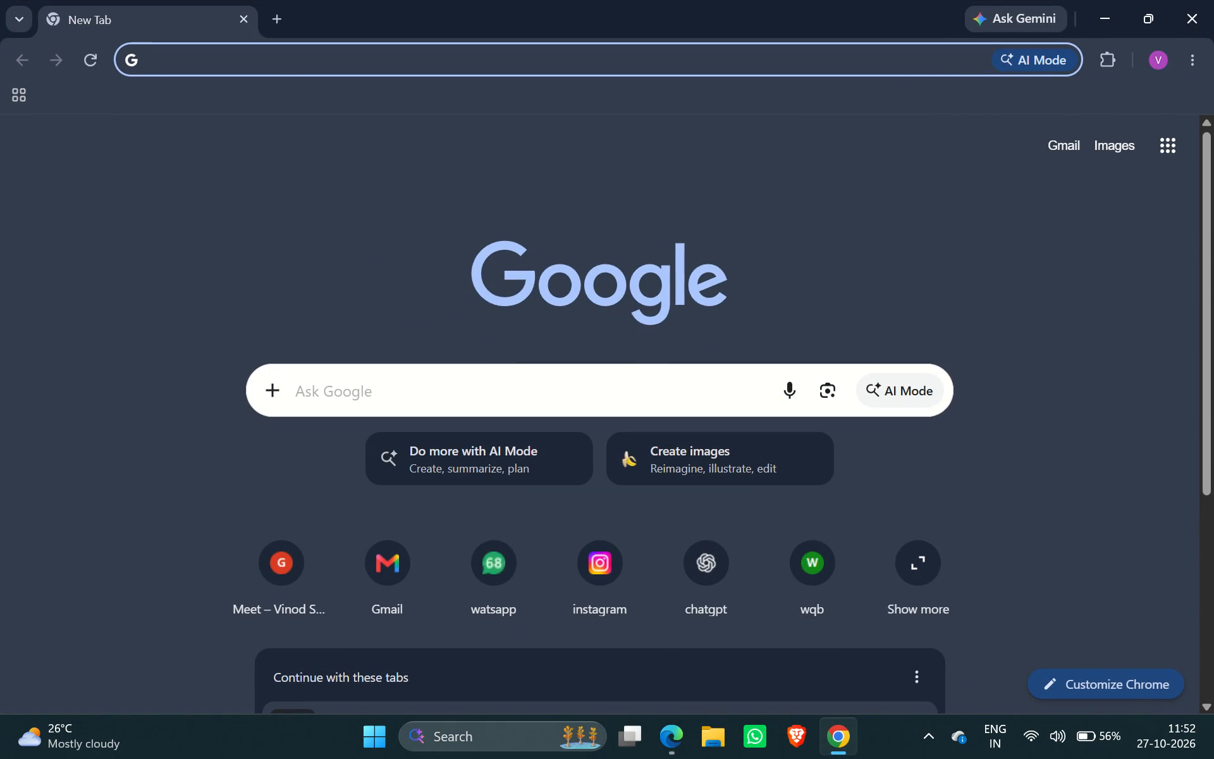
Search Windows for "word" and launch the Word app.
left_click(464, 724)
type("repo")
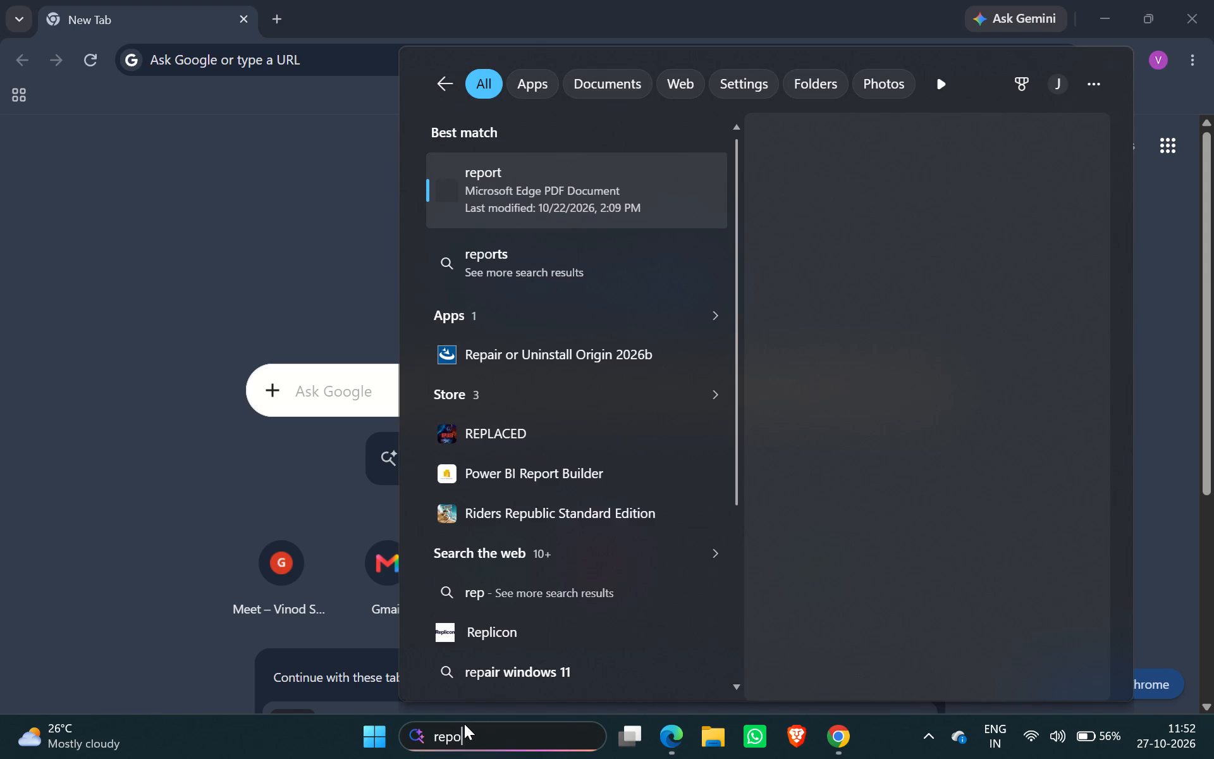
key("BackSpace")
key("BackSpace")
key("BackSpace")
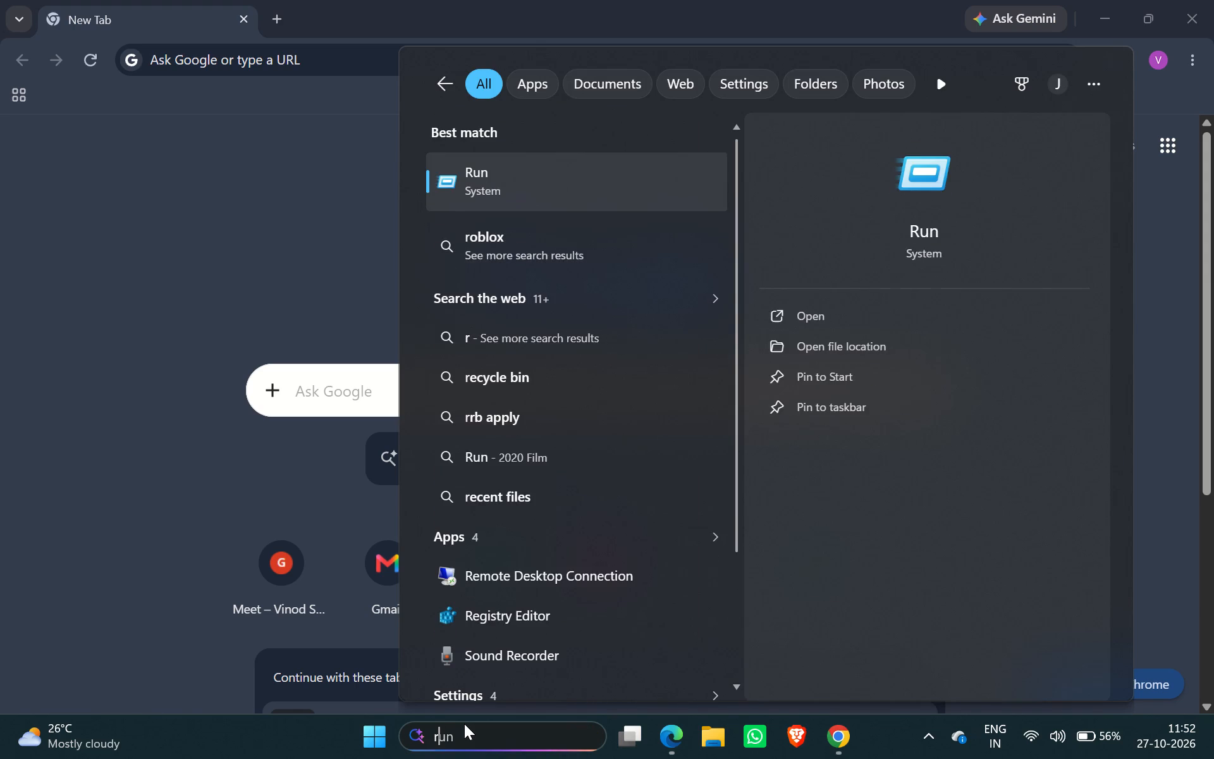
key("BackSpace")
key("BackSpace")
key("BackSpace")
type("word")
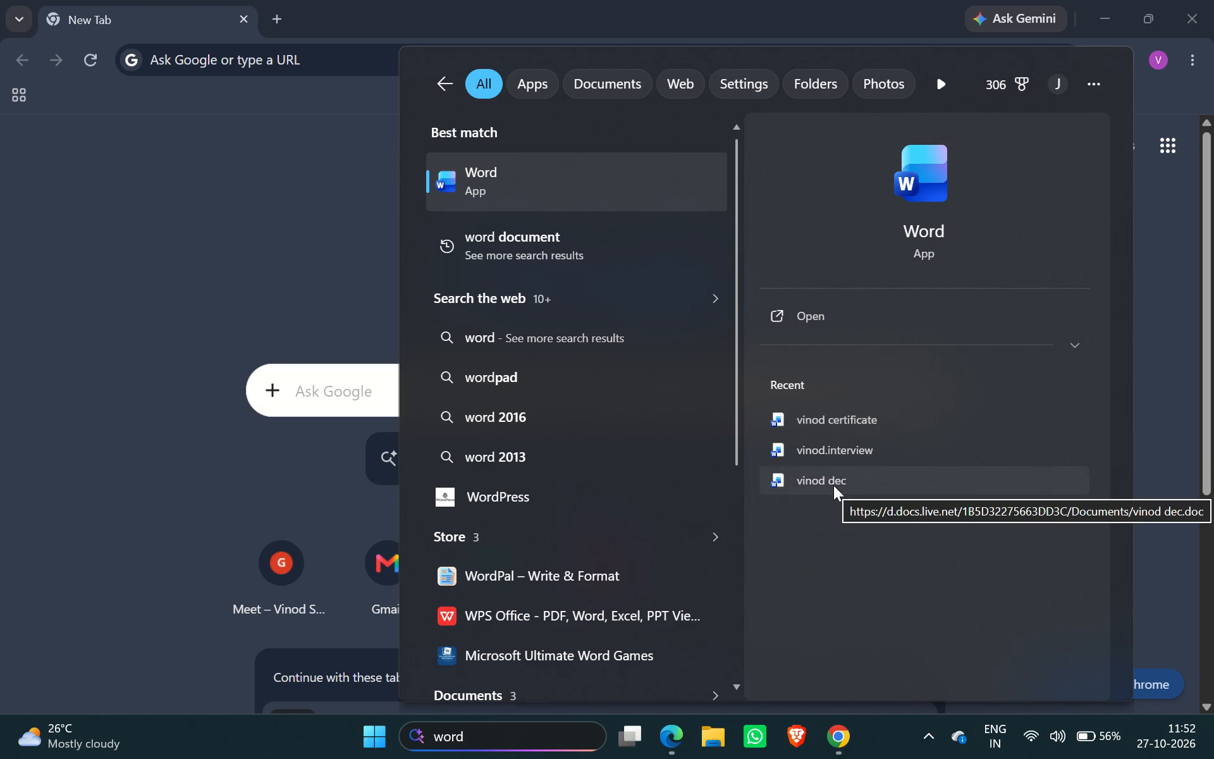
left_click(498, 175)
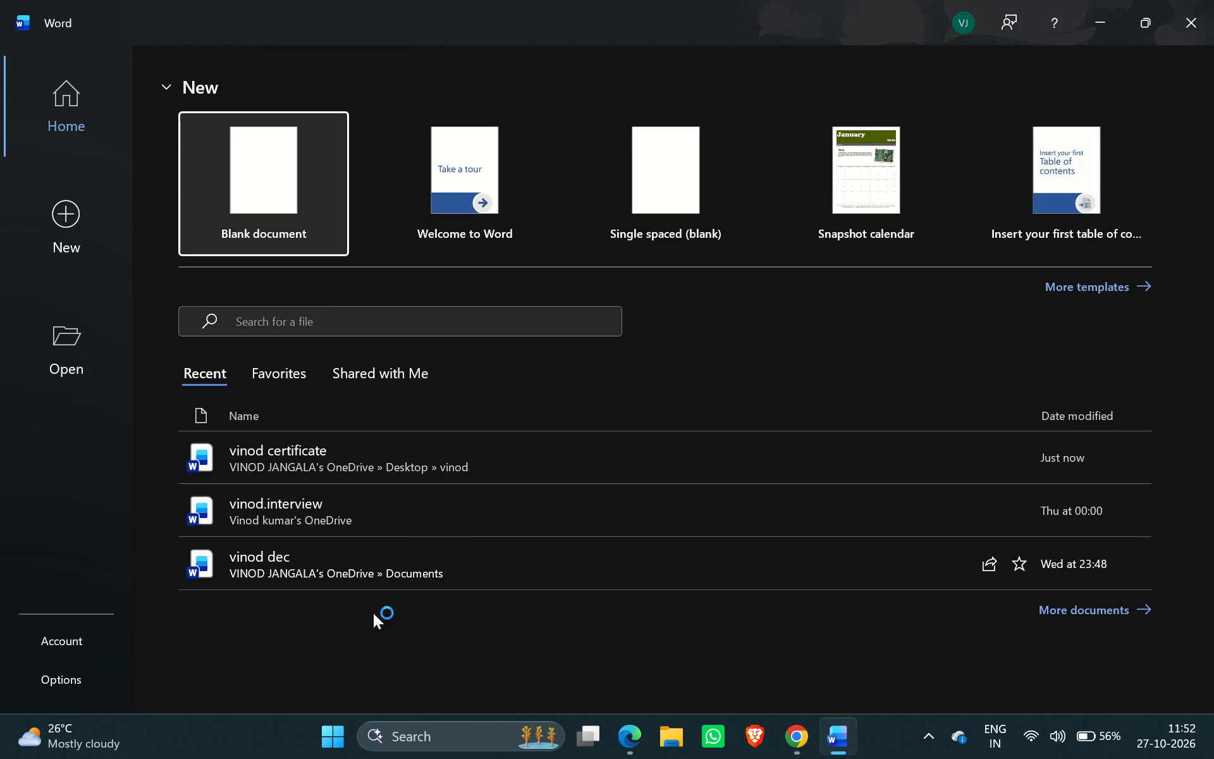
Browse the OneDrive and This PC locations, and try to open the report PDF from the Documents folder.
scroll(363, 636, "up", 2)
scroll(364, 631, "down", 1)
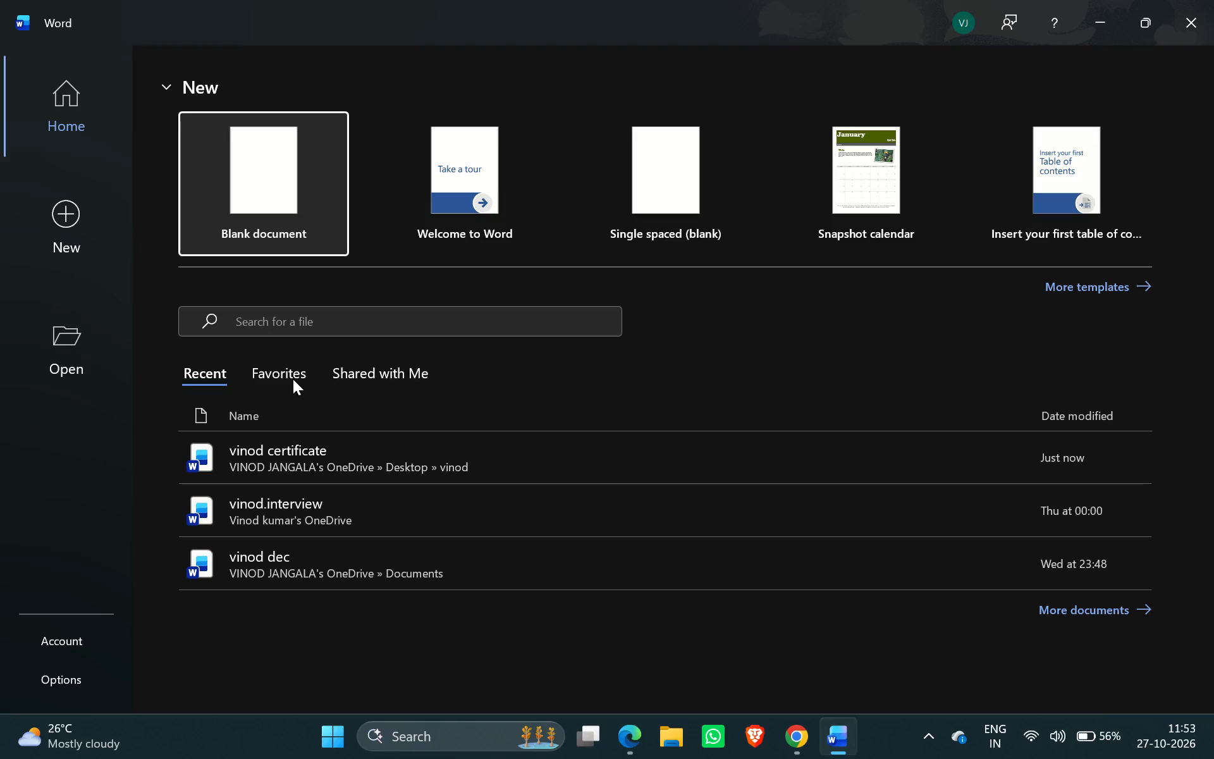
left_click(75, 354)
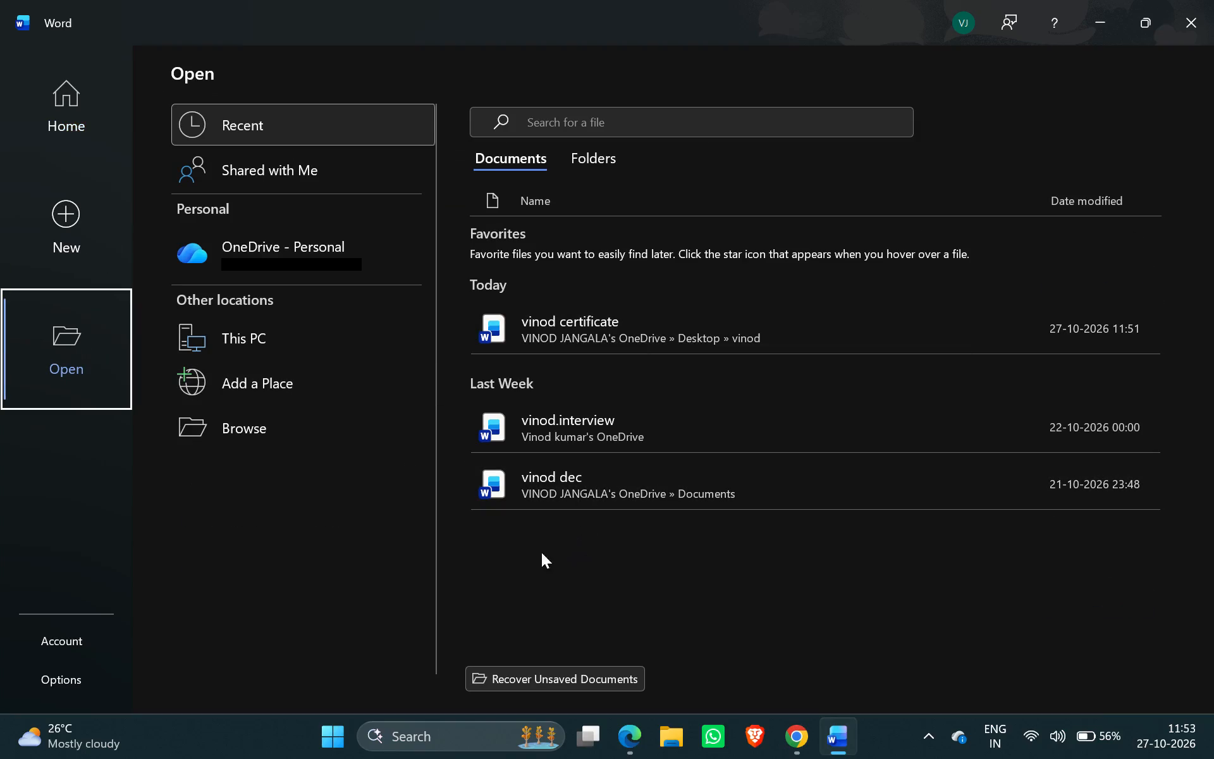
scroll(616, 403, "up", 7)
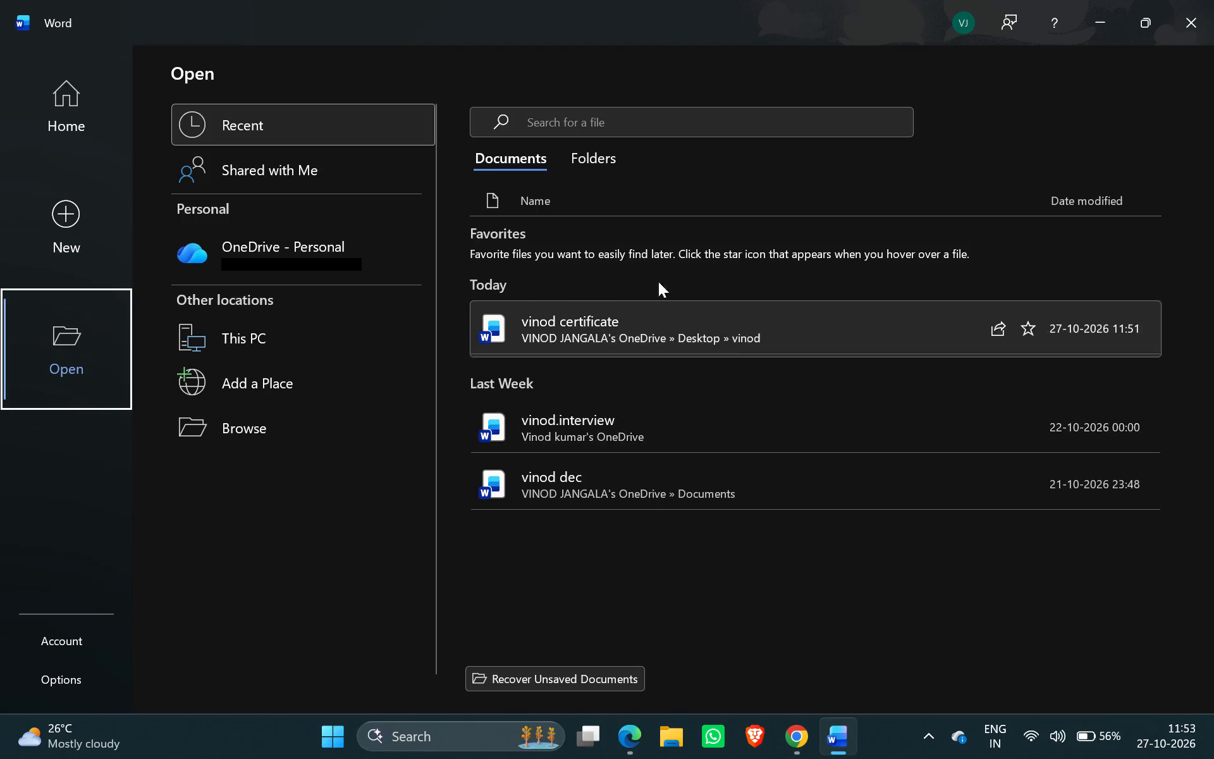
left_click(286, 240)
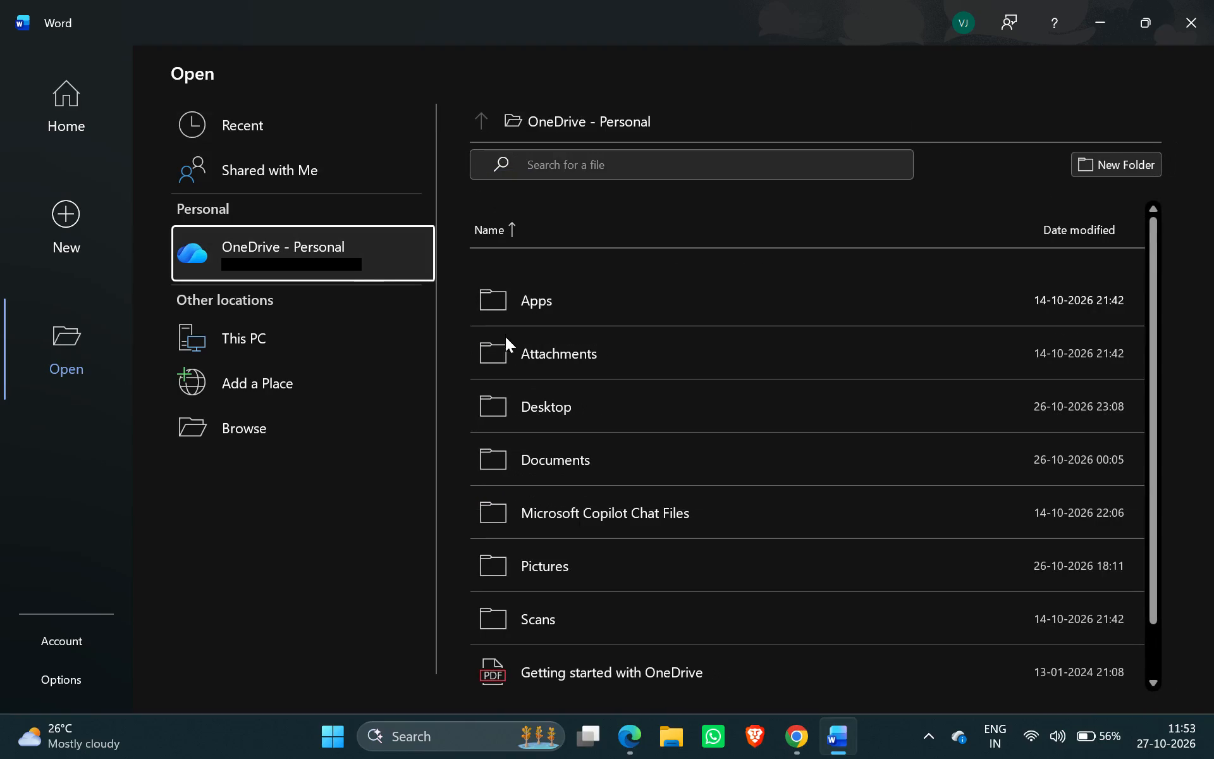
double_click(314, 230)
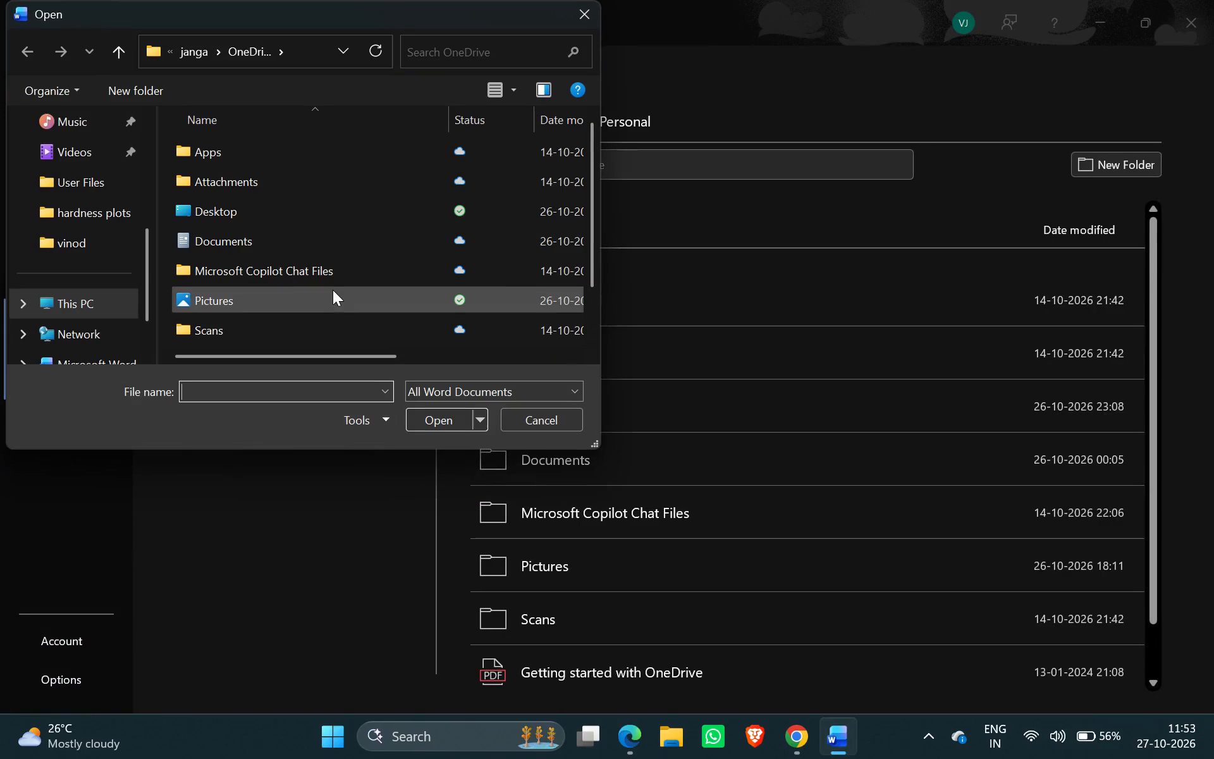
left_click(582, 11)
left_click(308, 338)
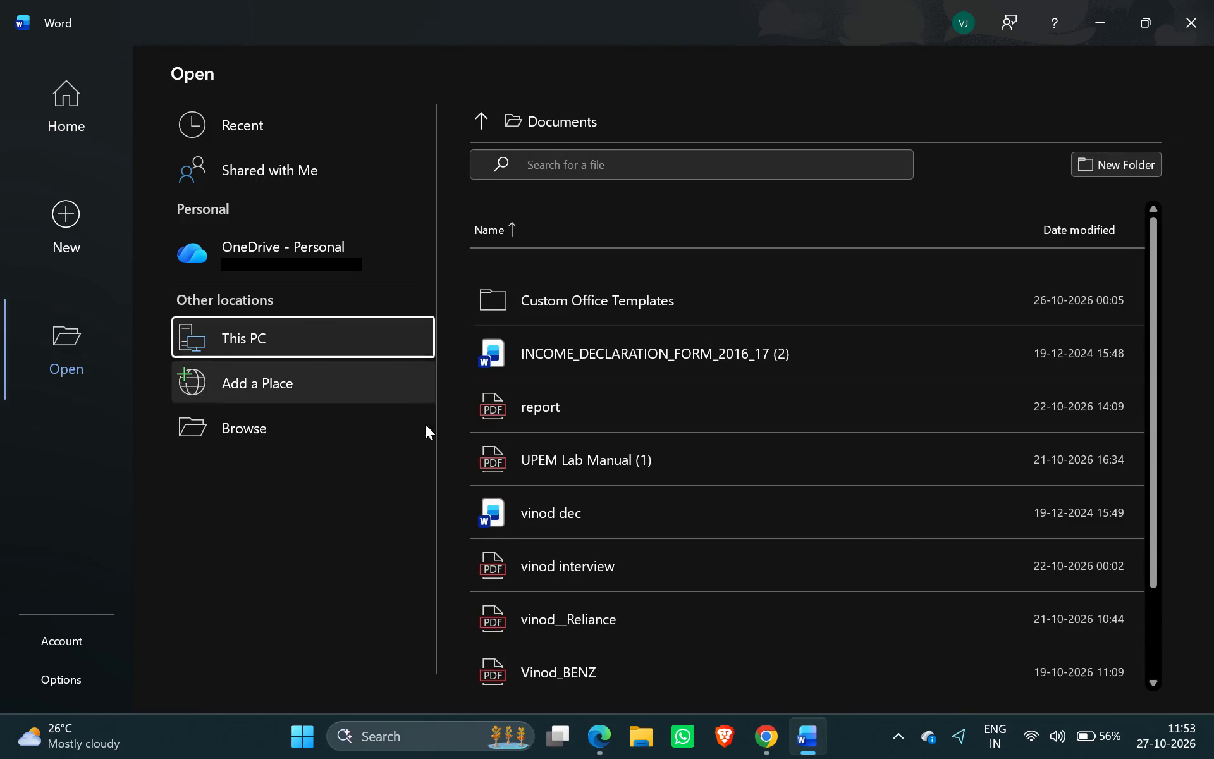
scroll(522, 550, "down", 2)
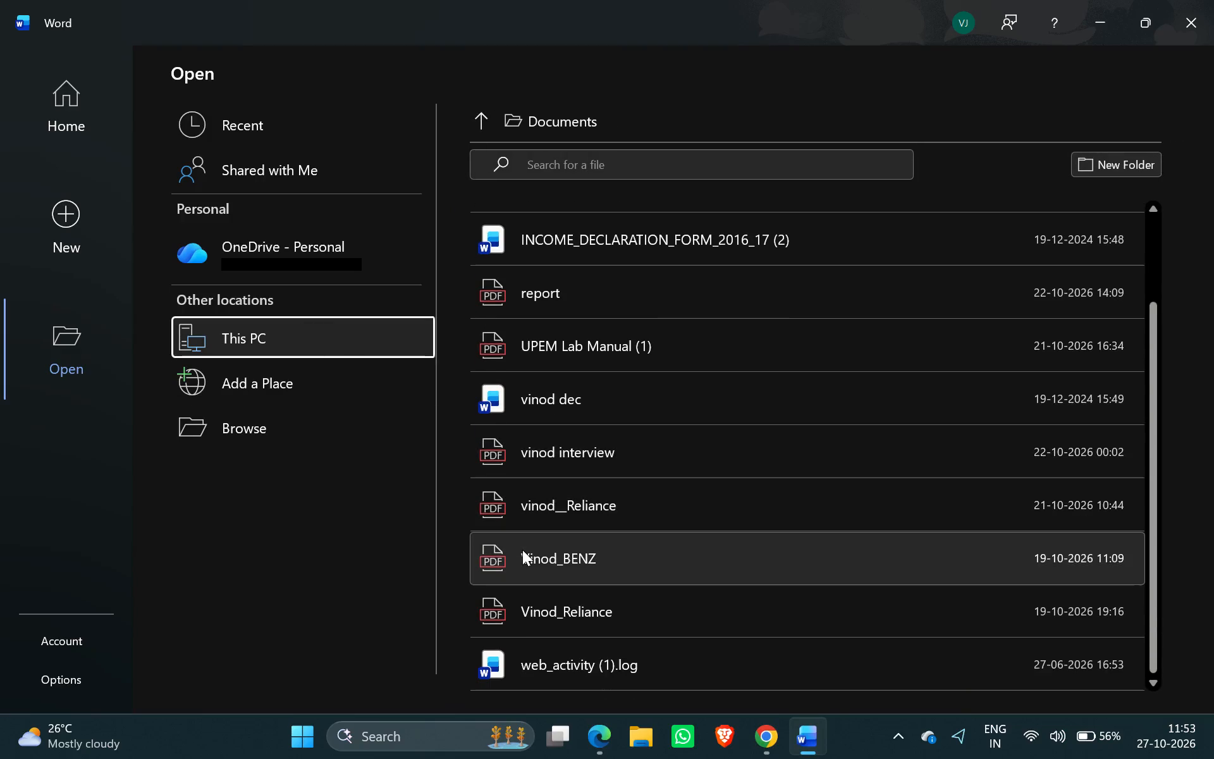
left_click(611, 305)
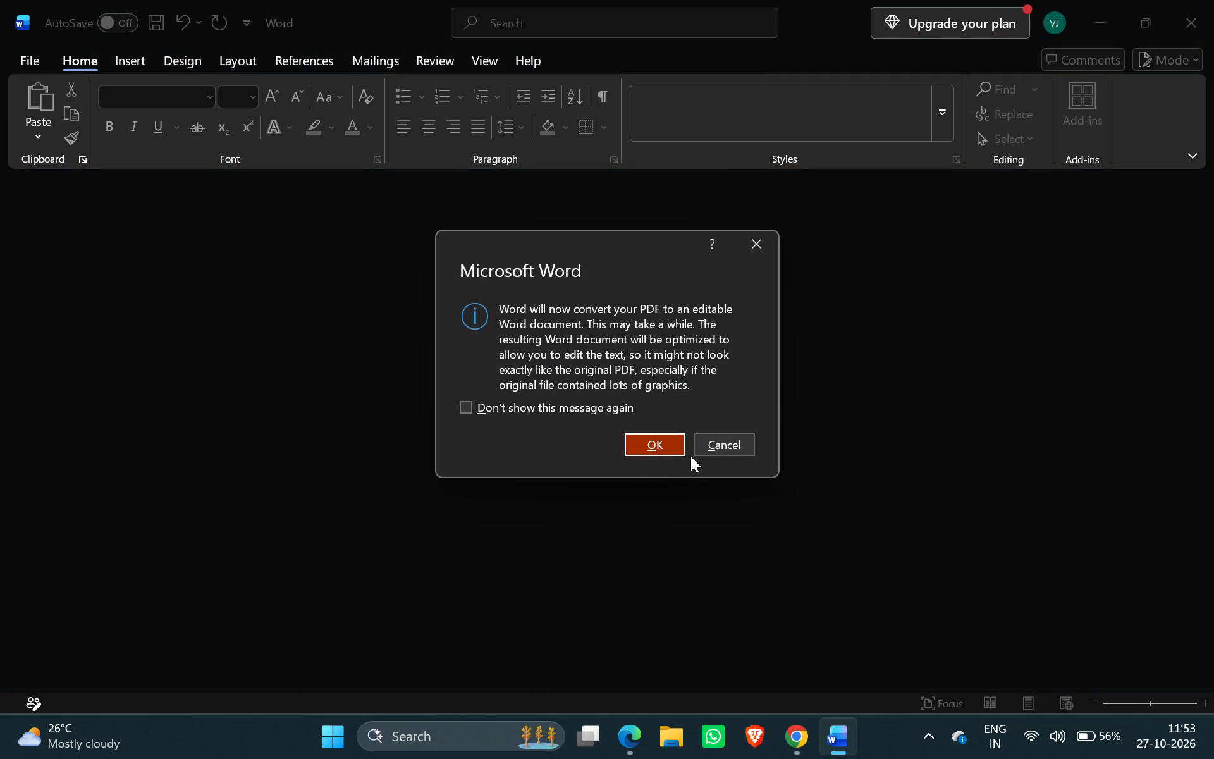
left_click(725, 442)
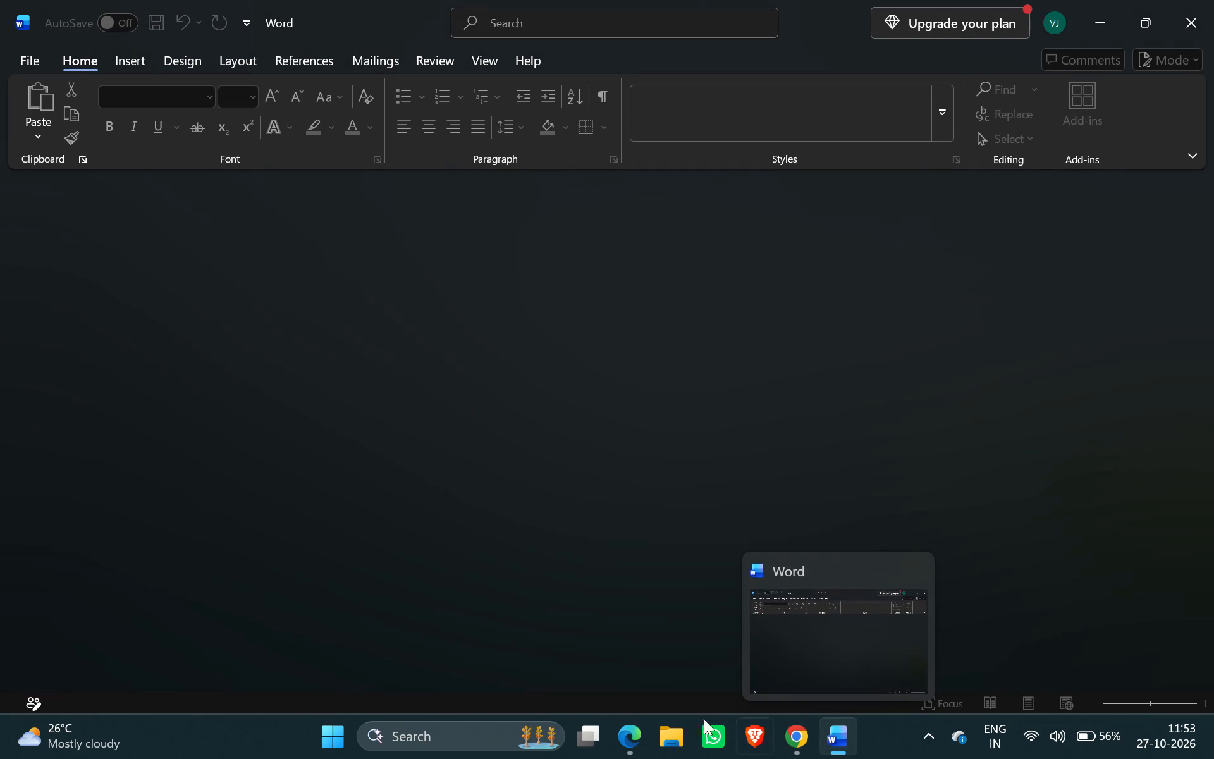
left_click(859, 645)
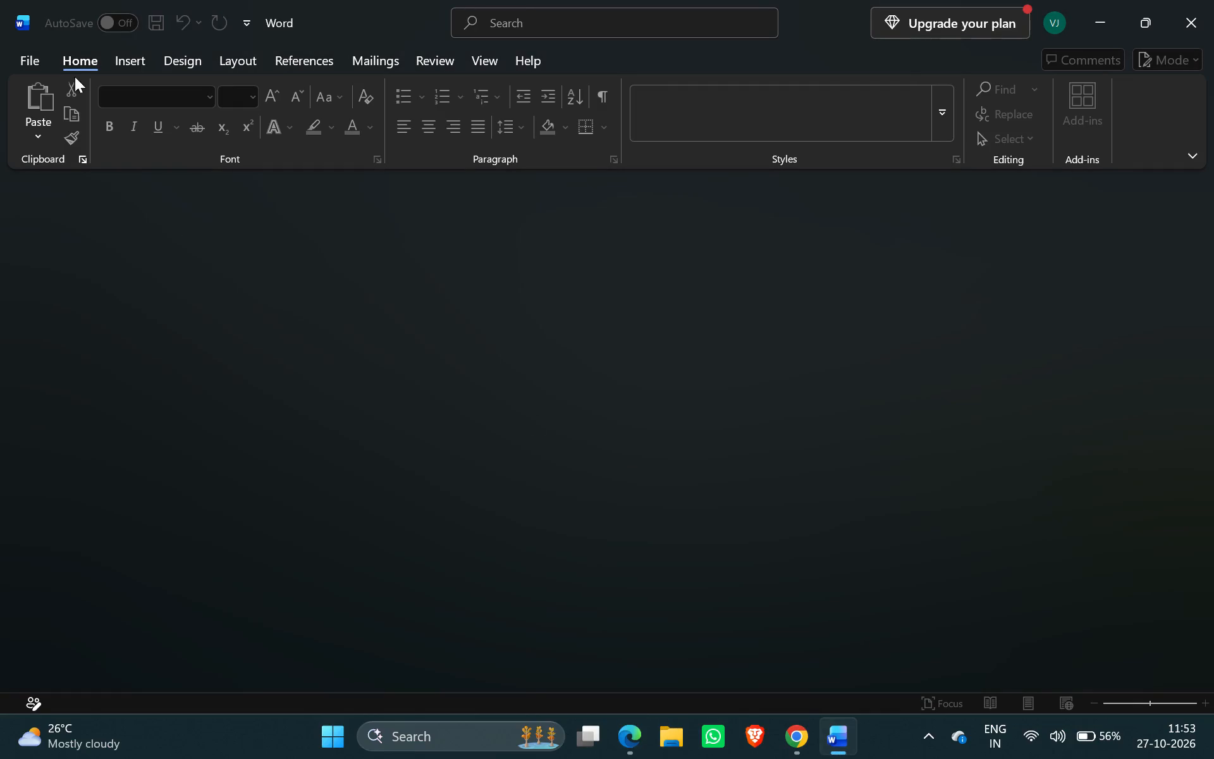
Open the recent vinod.interview document, skim its first pages and close it.
left_click(34, 62)
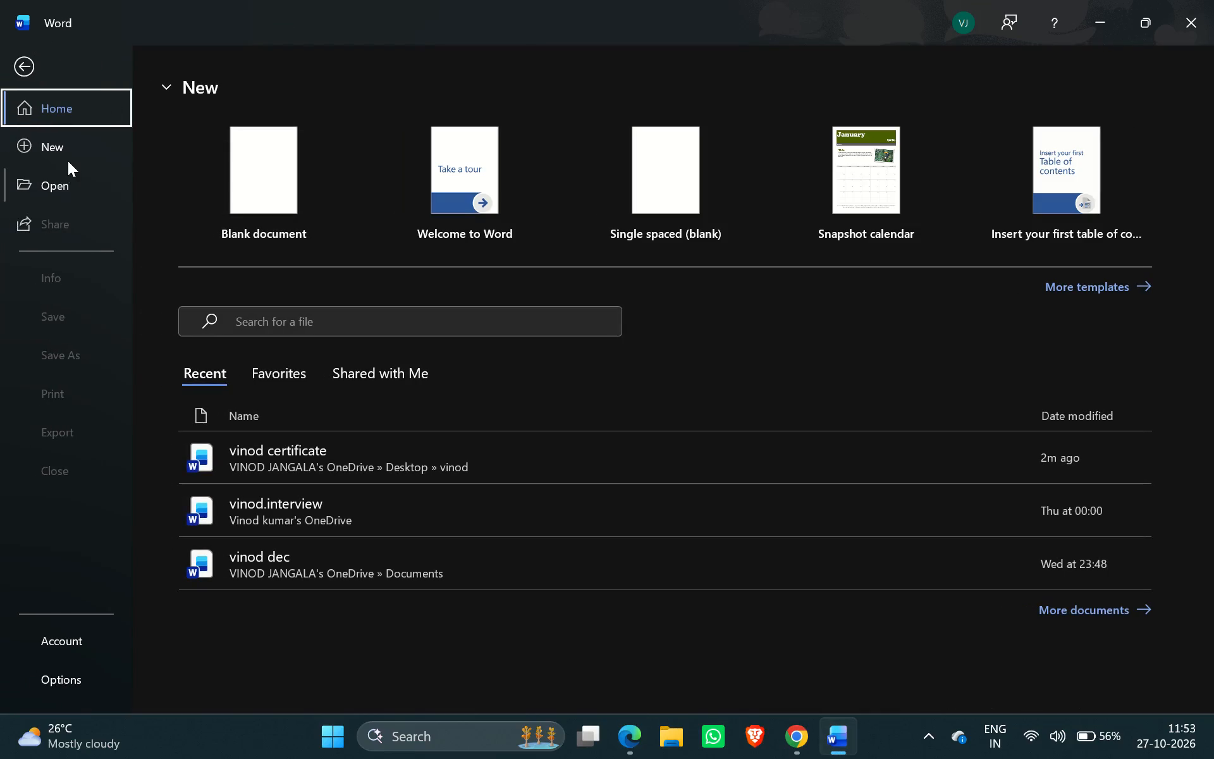
left_click(58, 185)
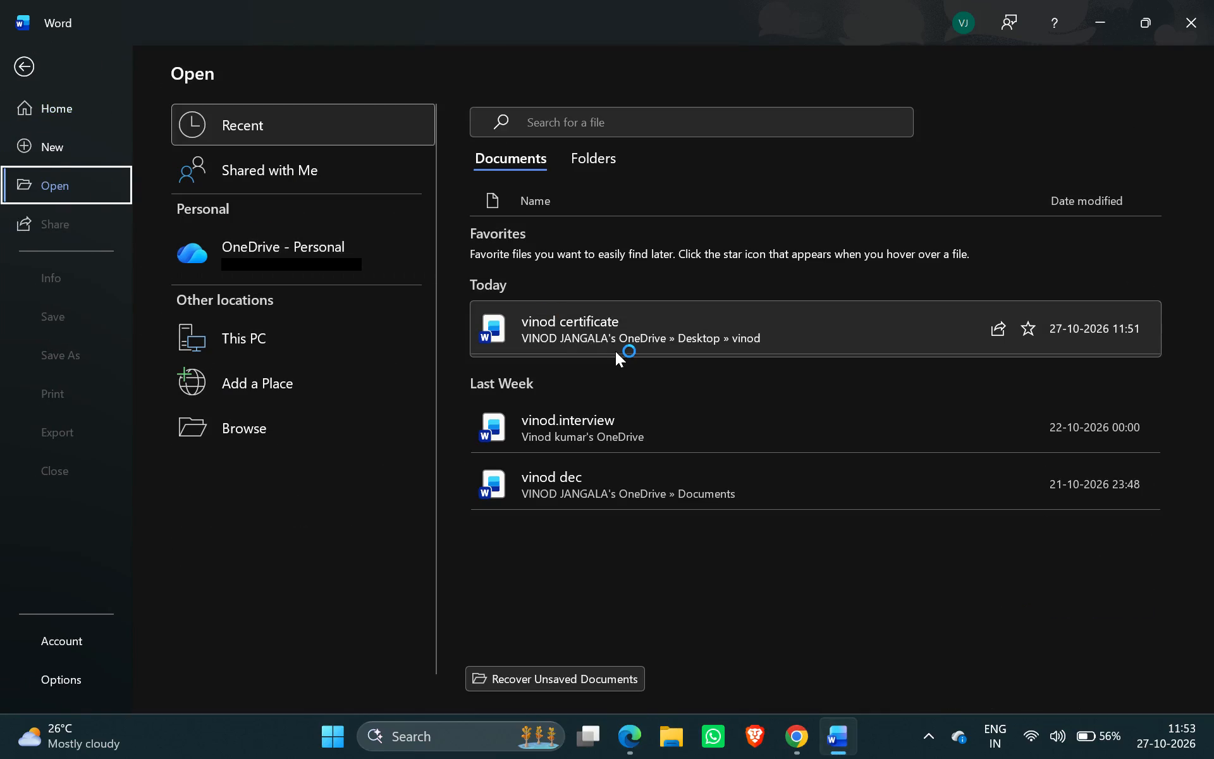
left_click(579, 435)
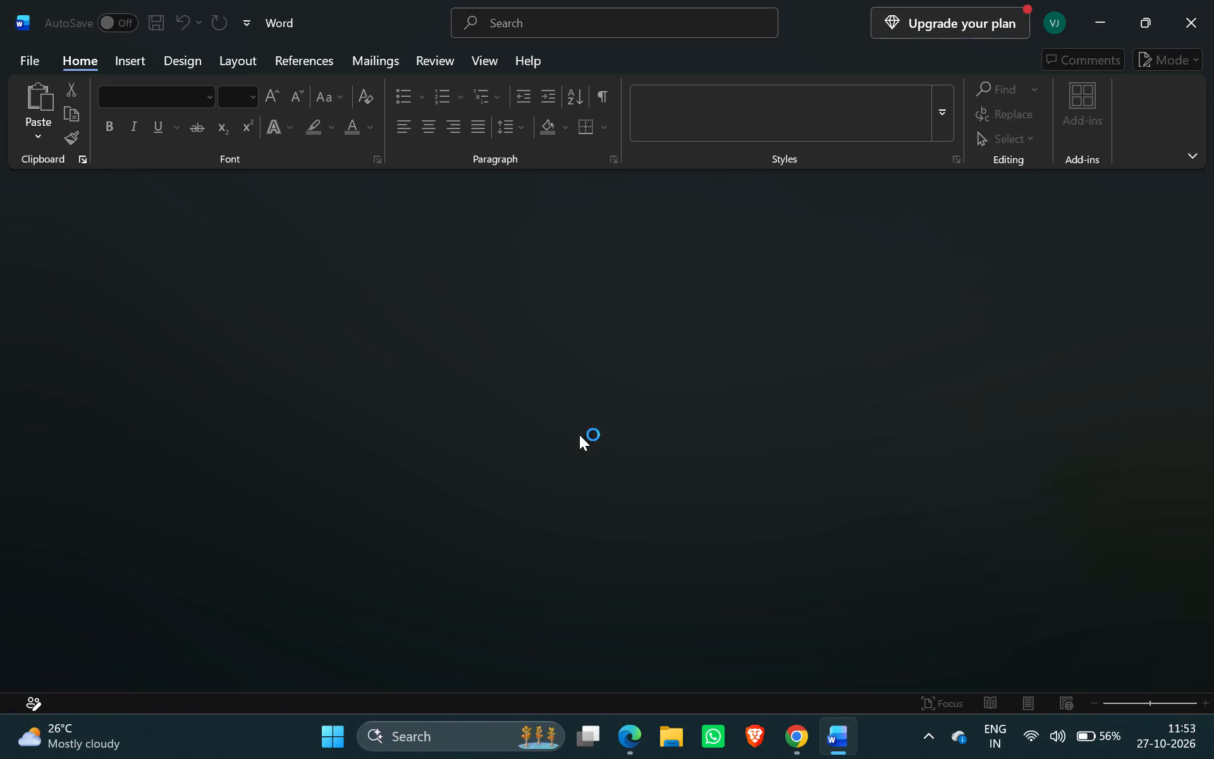
scroll(658, 489, "down", 2)
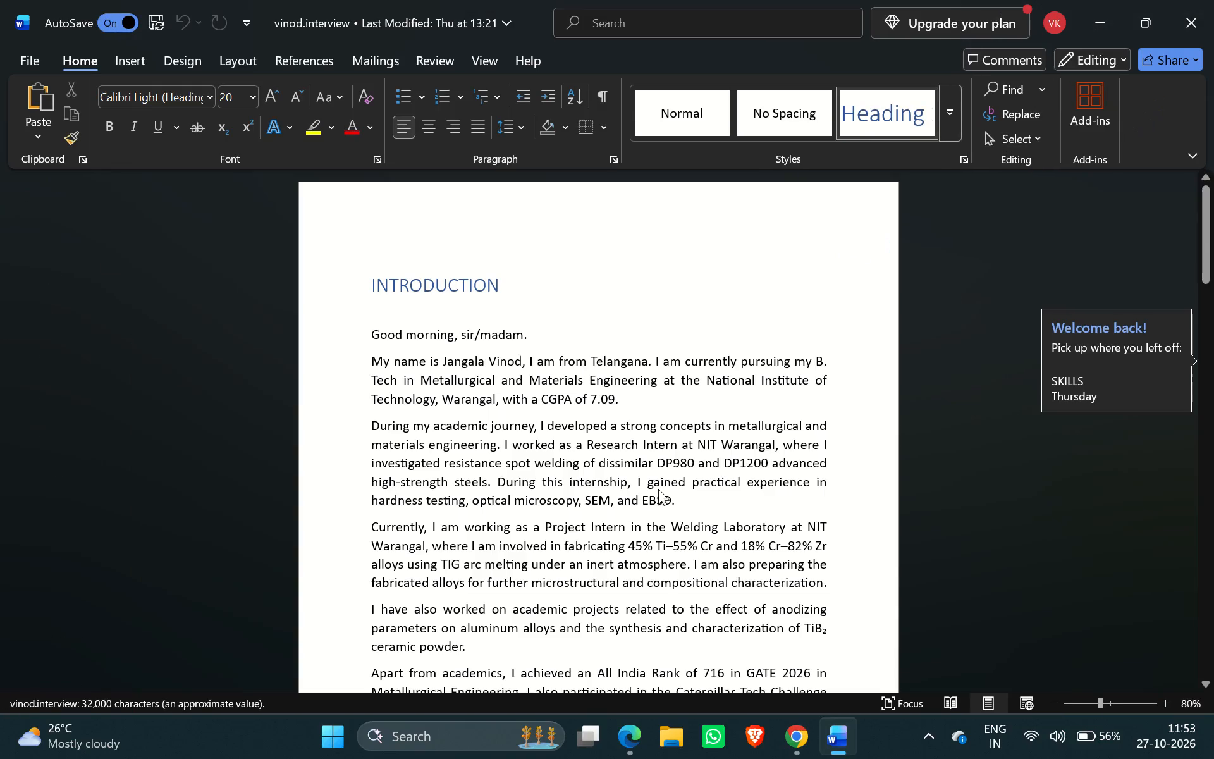
scroll(658, 489, "down", 9)
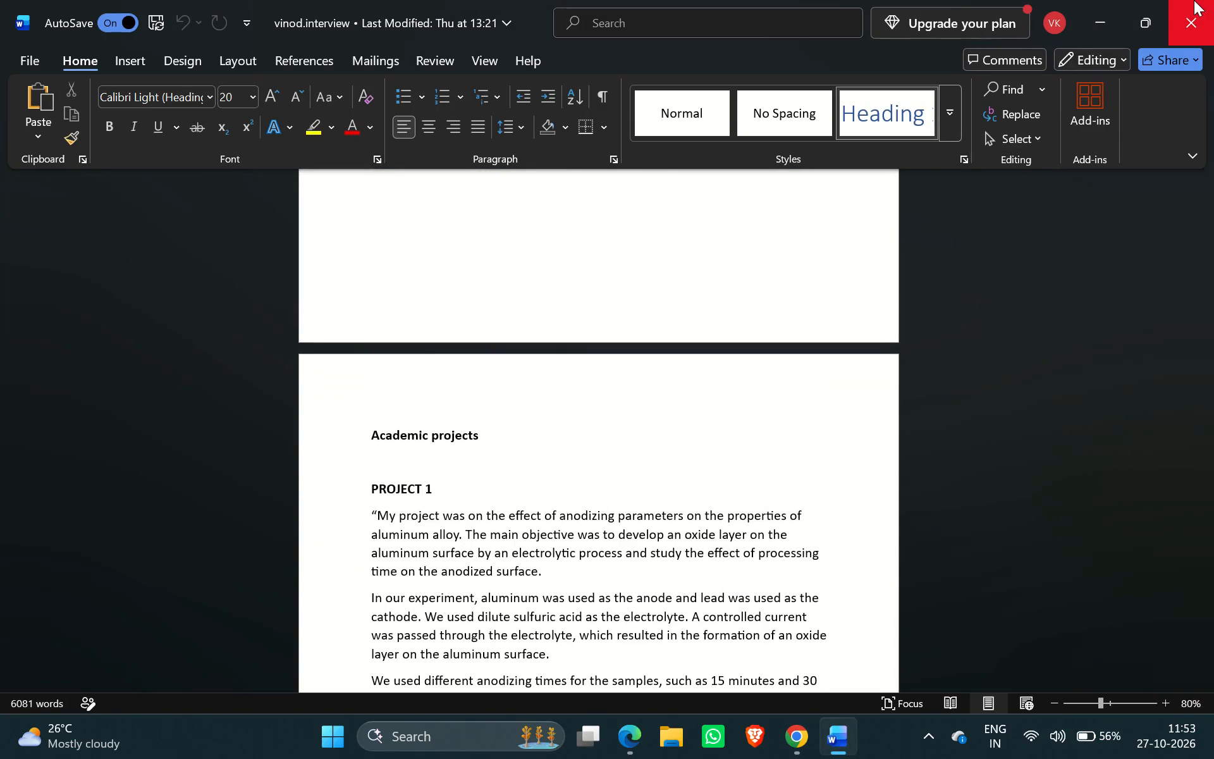
left_click(1194, 0)
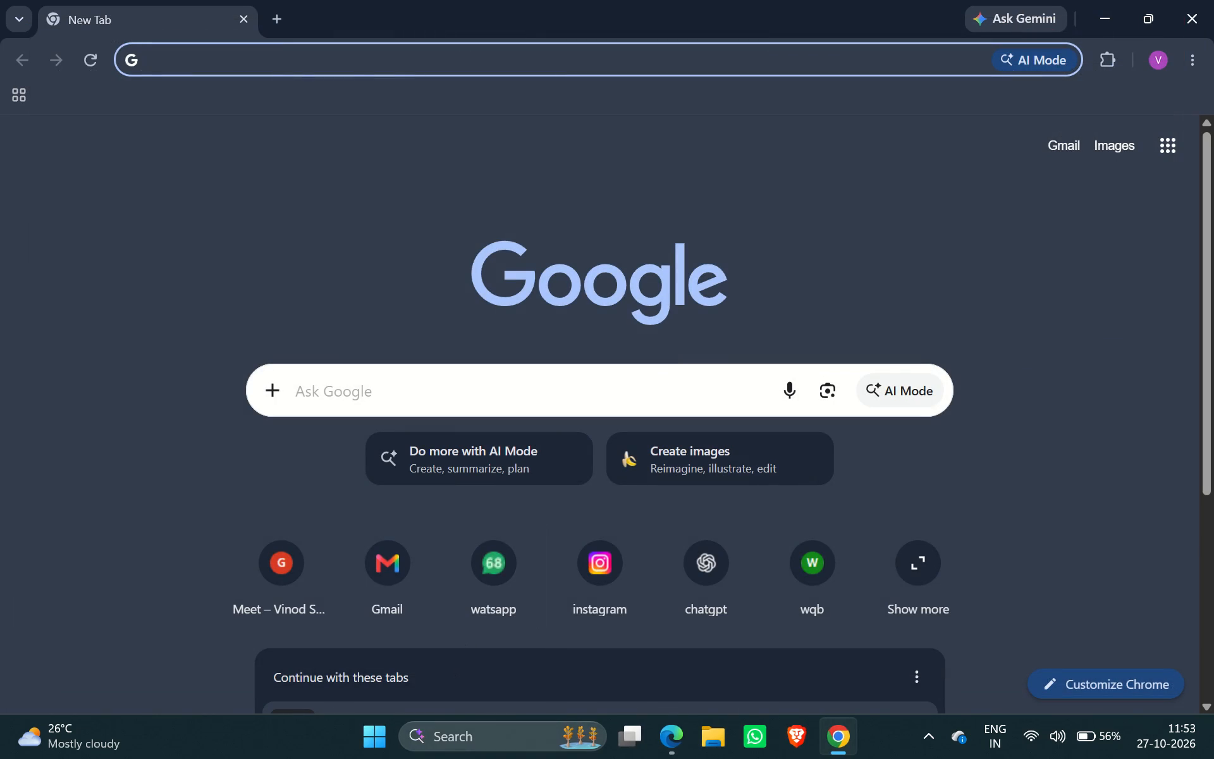
Launch Word again through a Windows search for "word" and open the recent vinod.report document.
left_click(493, 731)
type("word")
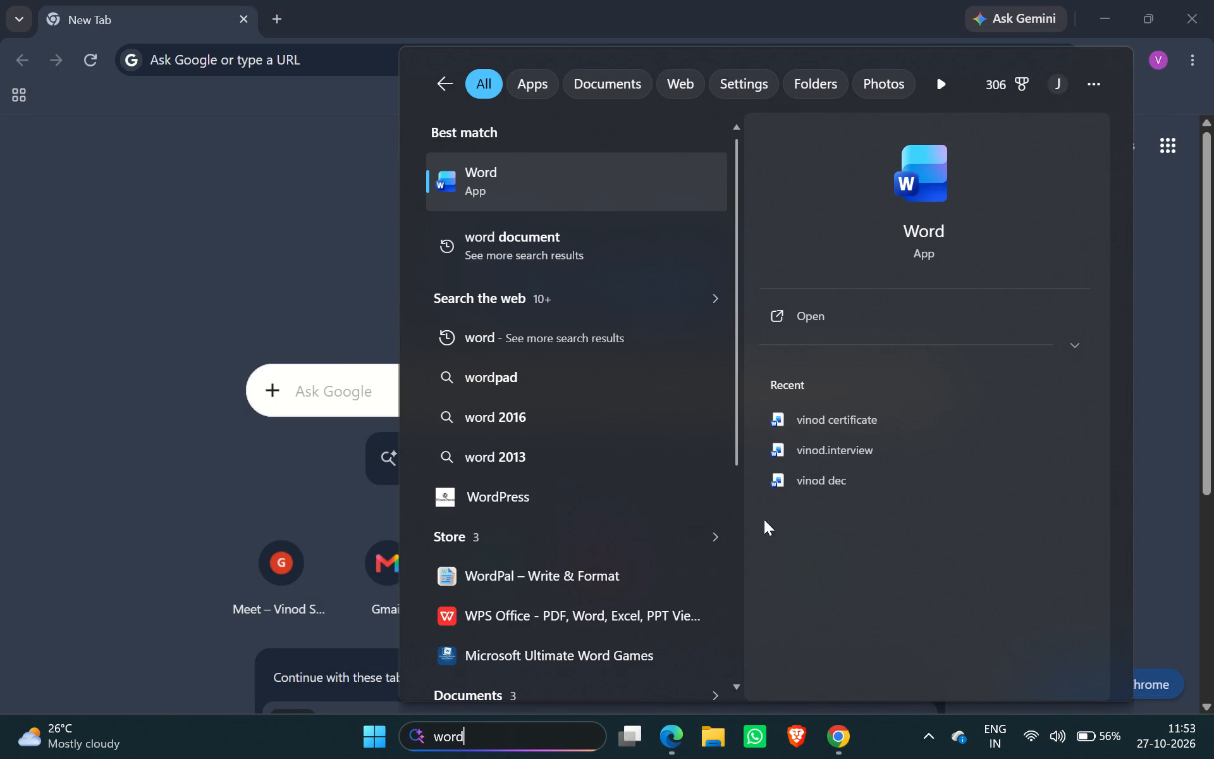
left_click(575, 166)
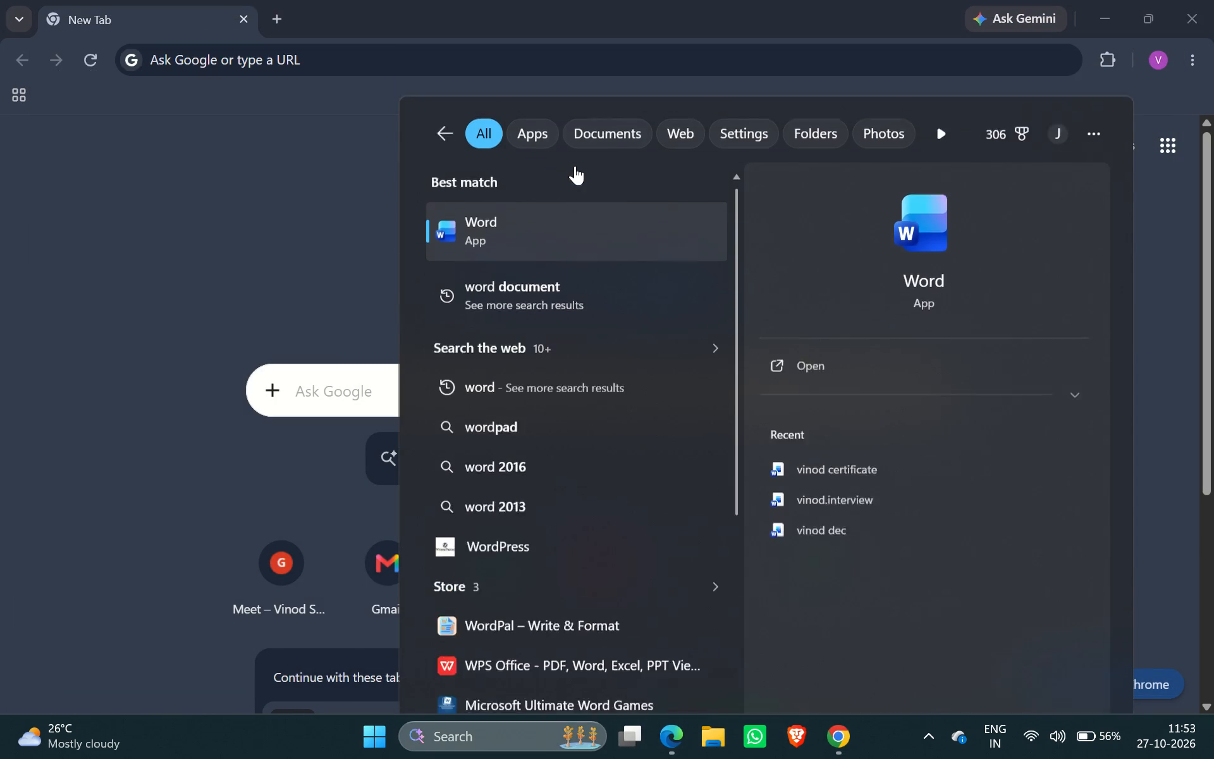
scroll(400, 548, "down", 1)
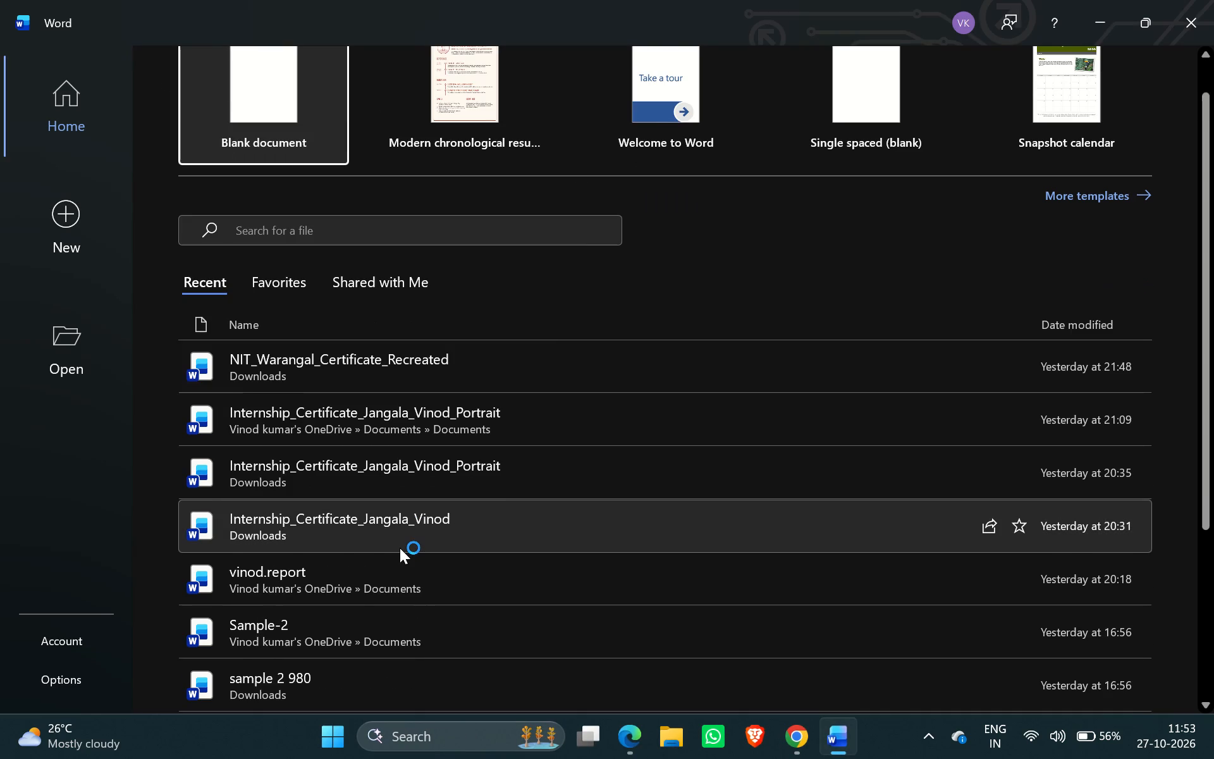
scroll(400, 548, "down", 1)
left_click(324, 592)
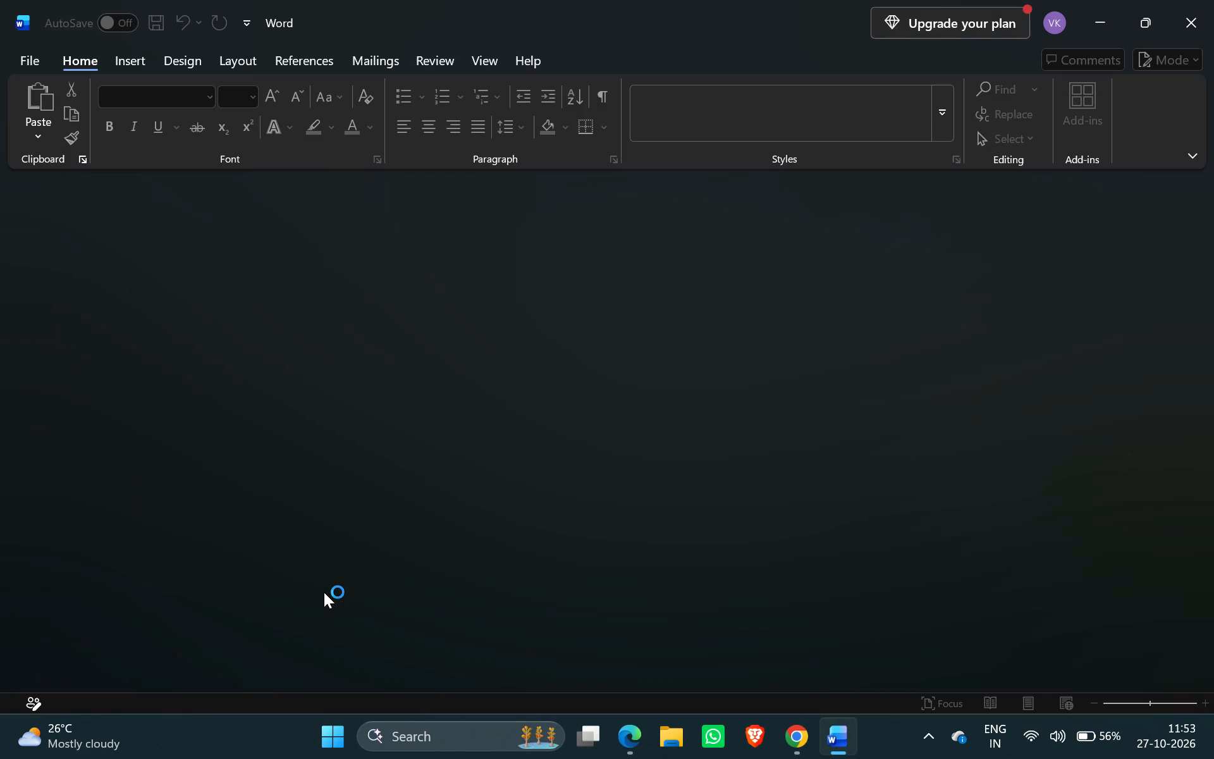
Move the 60-year anniversary logo on the report's cover page into the cell holding the NIT Warangal shield, placing it below the shield.
scroll(551, 498, "down", 1)
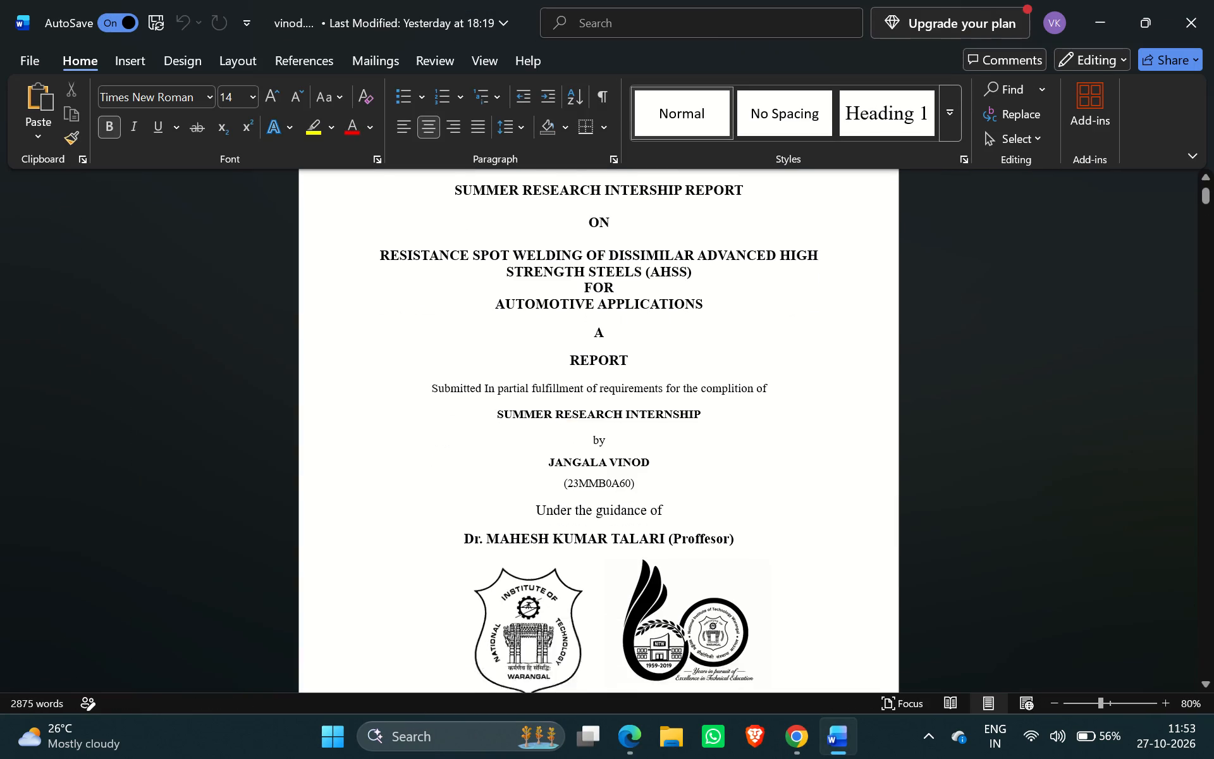
scroll(551, 498, "down", 3)
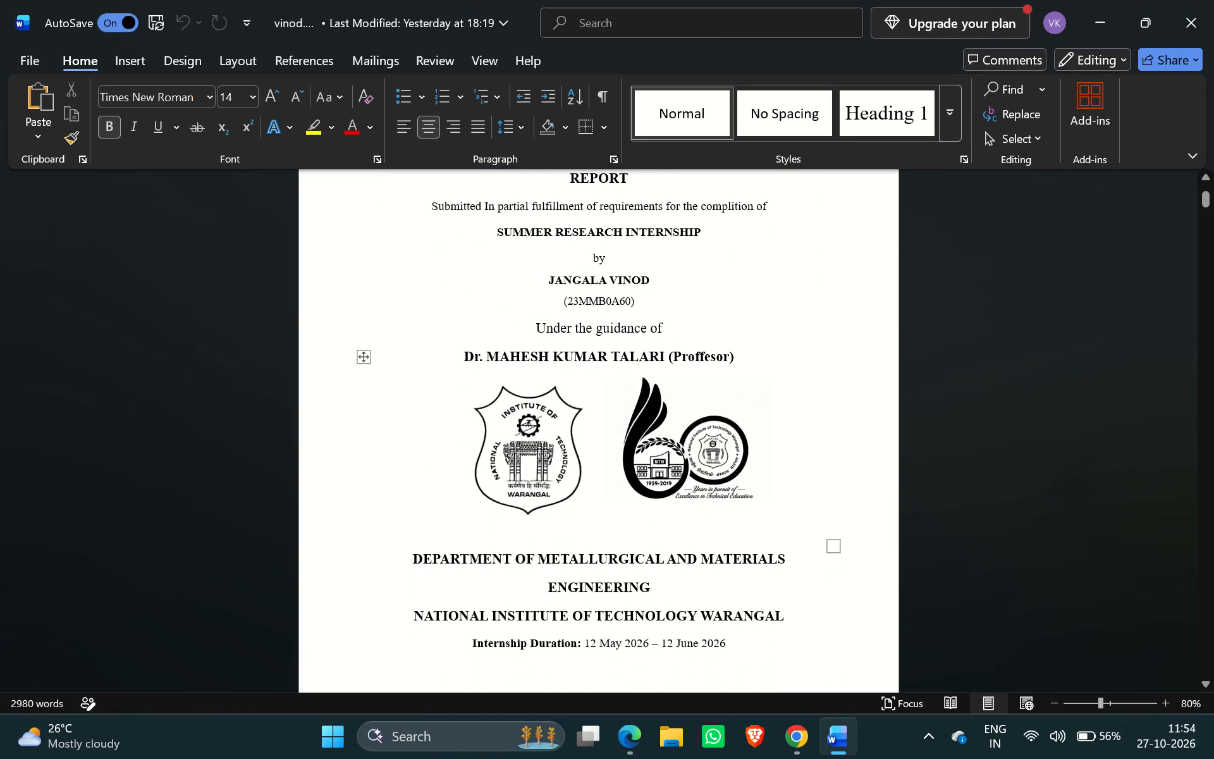
scroll(551, 498, "up", 2)
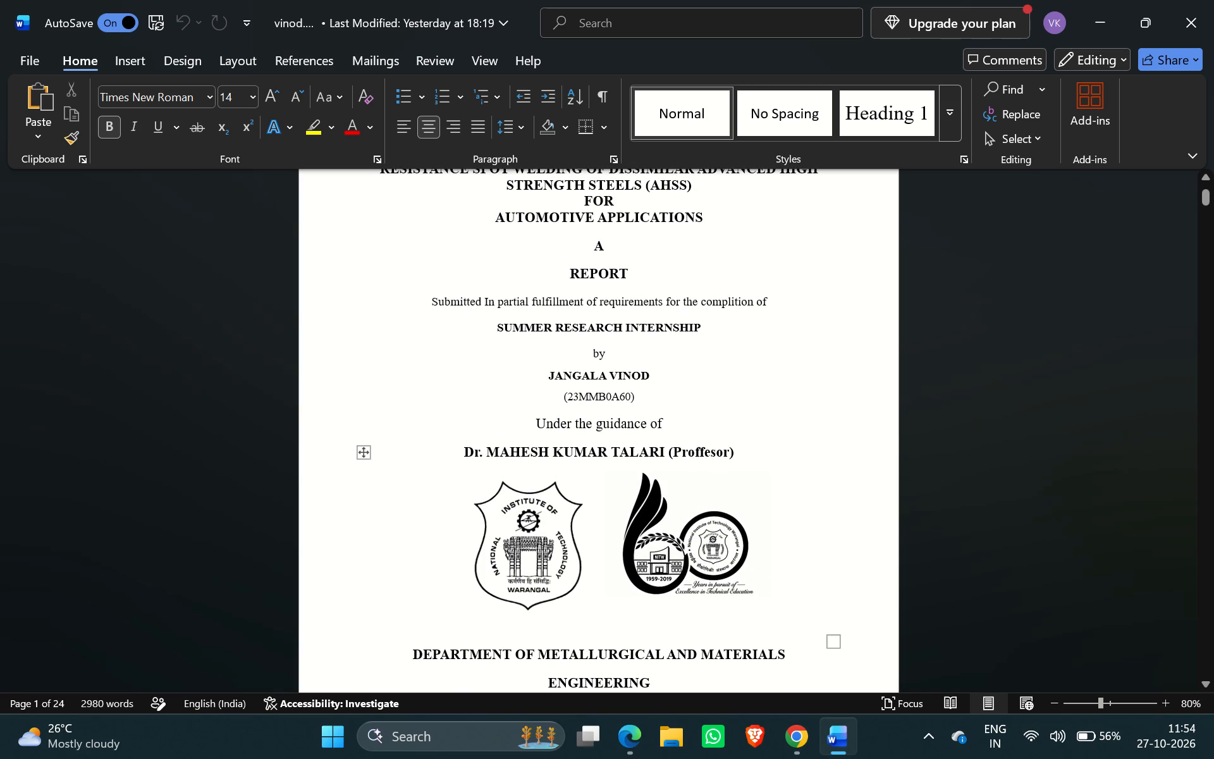
left_click(756, 565)
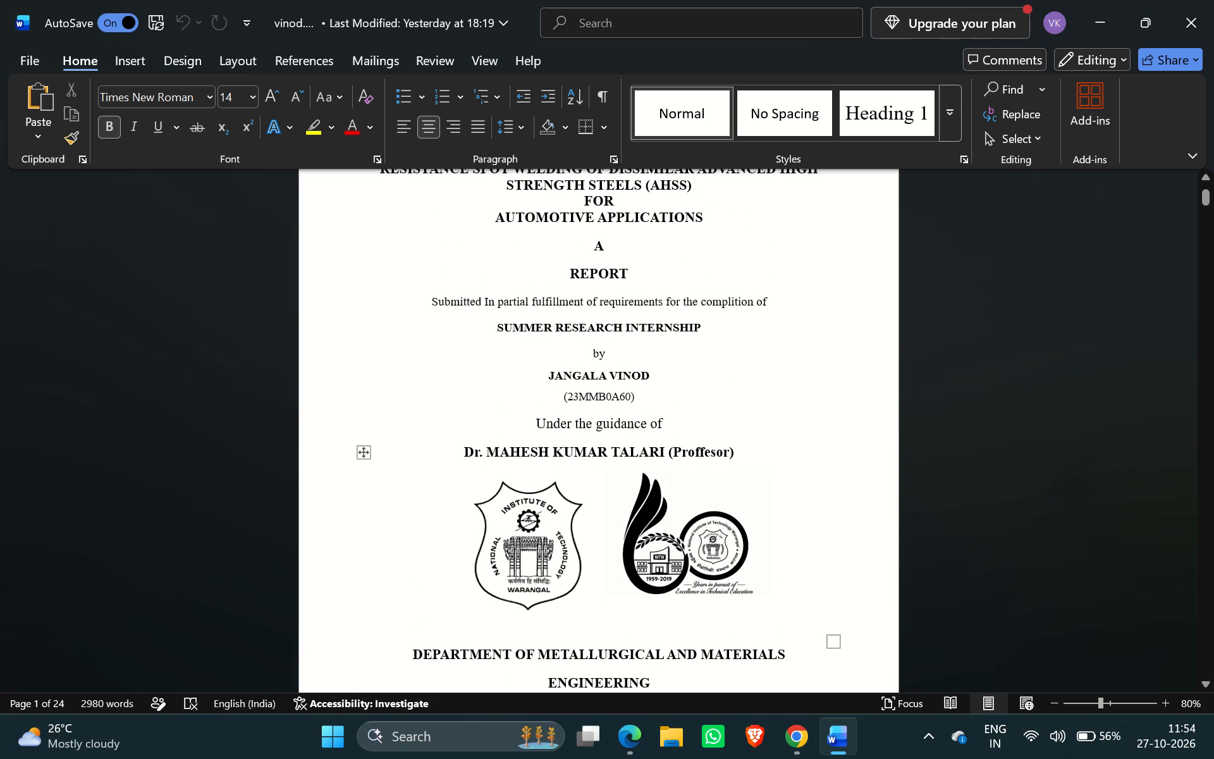
left_click_drag(673, 552, 657, 552)
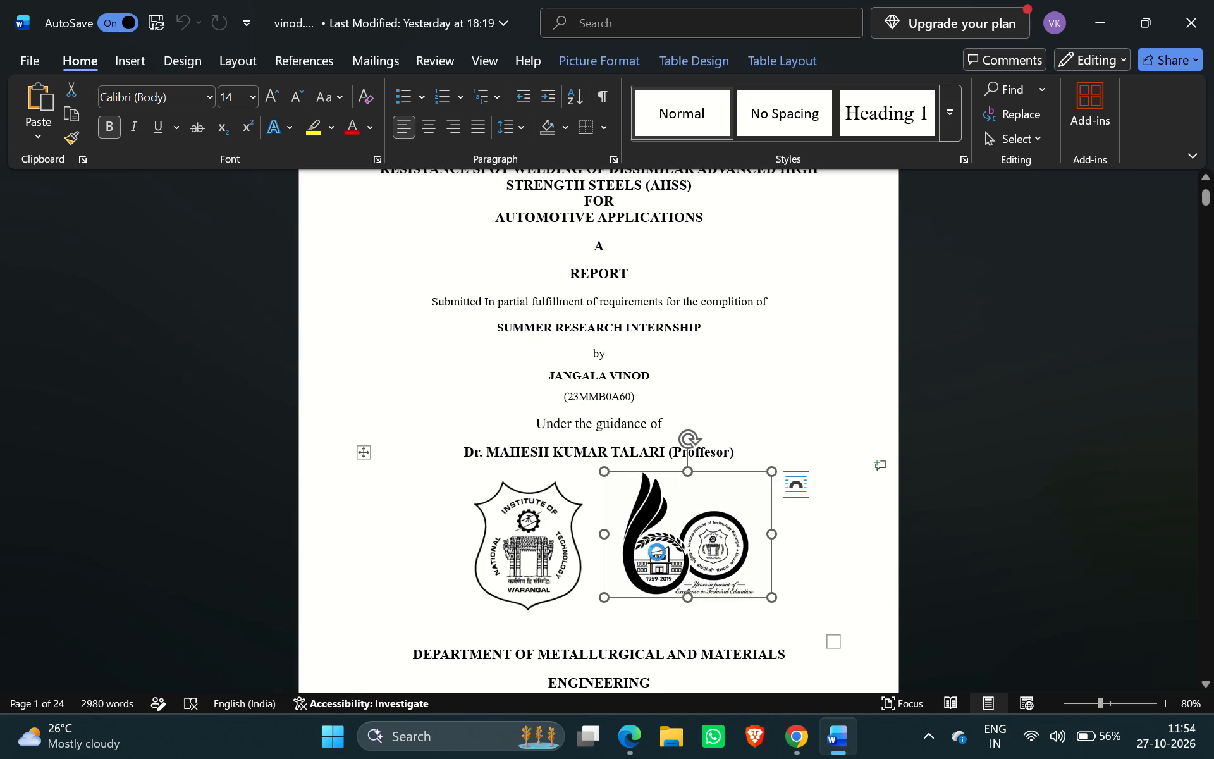
left_click_drag(657, 552, 596, 553)
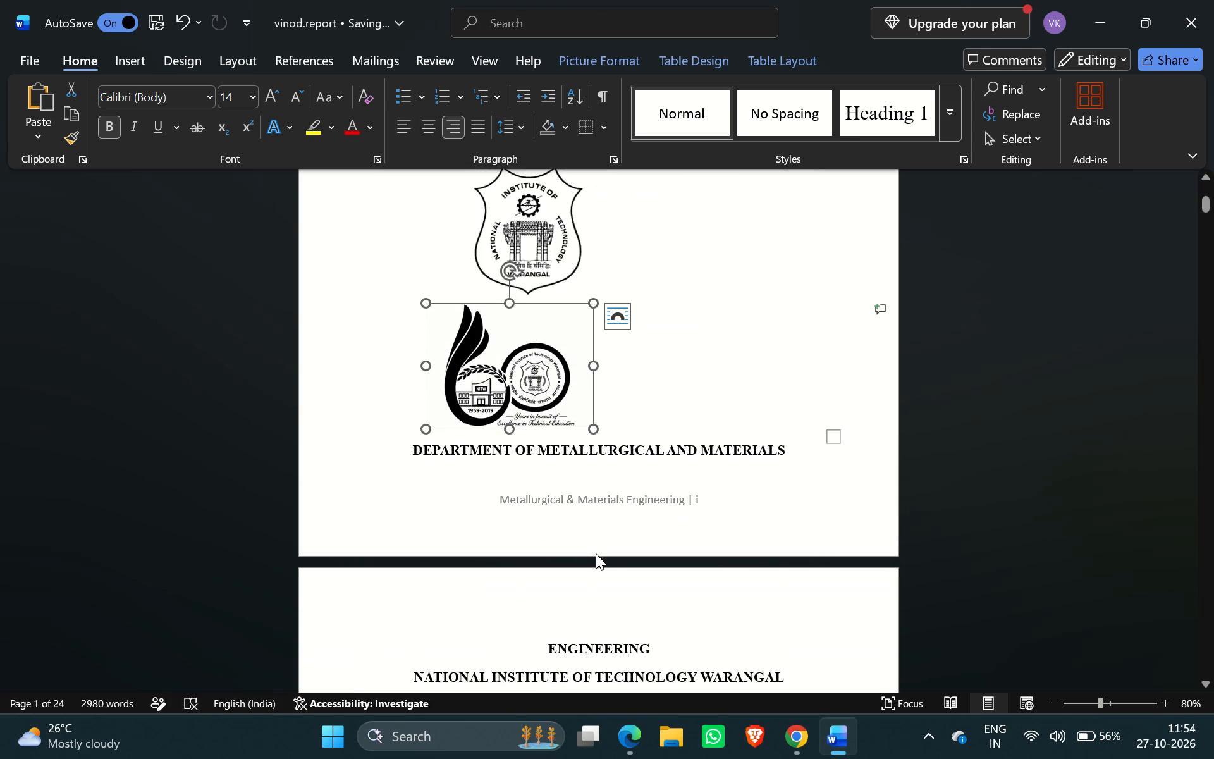
Move the NIT Warangal shield into the emptied logo cell so the anniversary logo comes first and the shield sits beside it.
left_click(523, 254)
left_click_drag(523, 254, 561, 254)
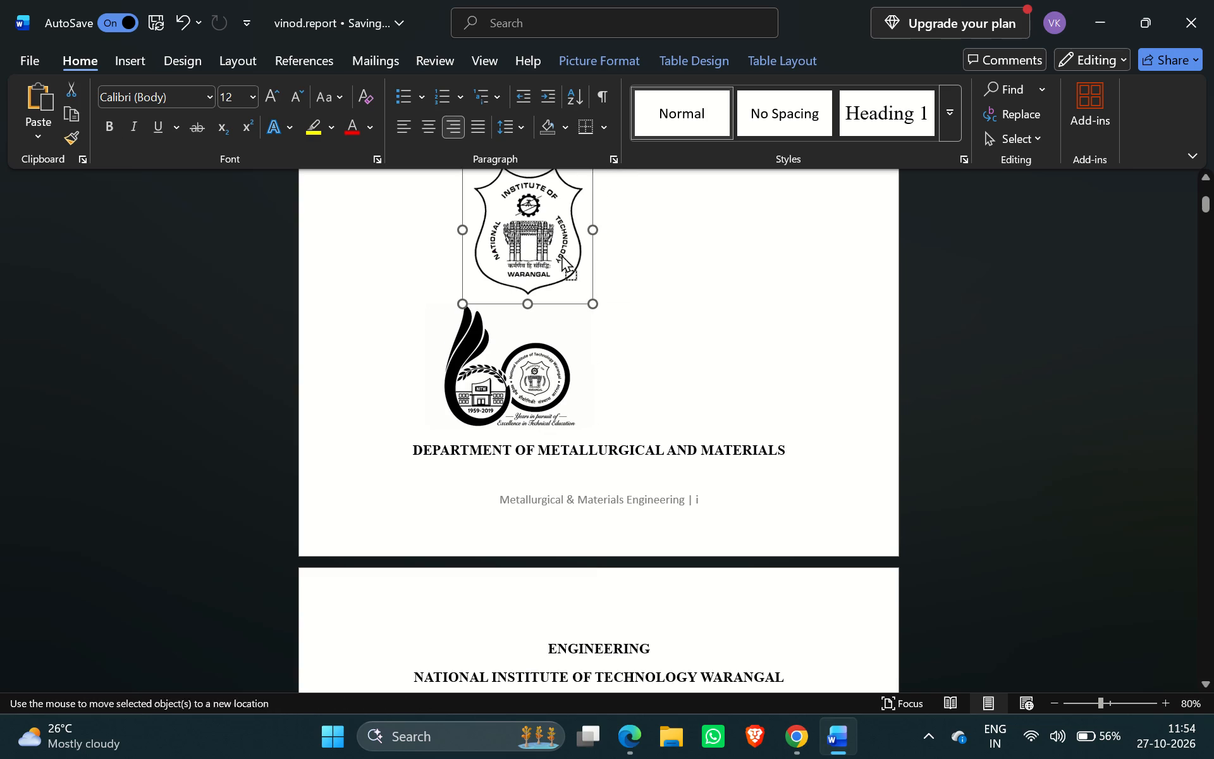
left_click_drag(561, 254, 649, 250)
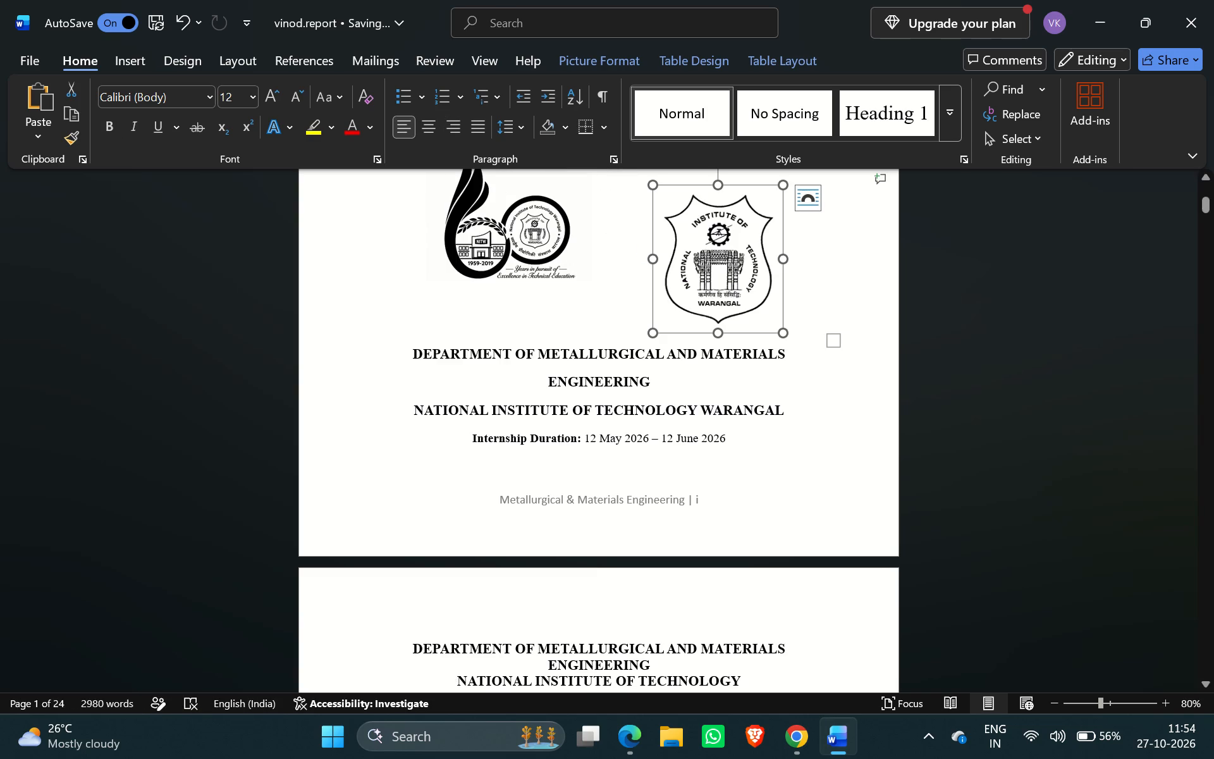
Shift the NIT Warangal shield slightly closer to the anniversary logo within its cell on the cover page.
left_click_drag(696, 242, 653, 218)
scroll(651, 301, "up", 3)
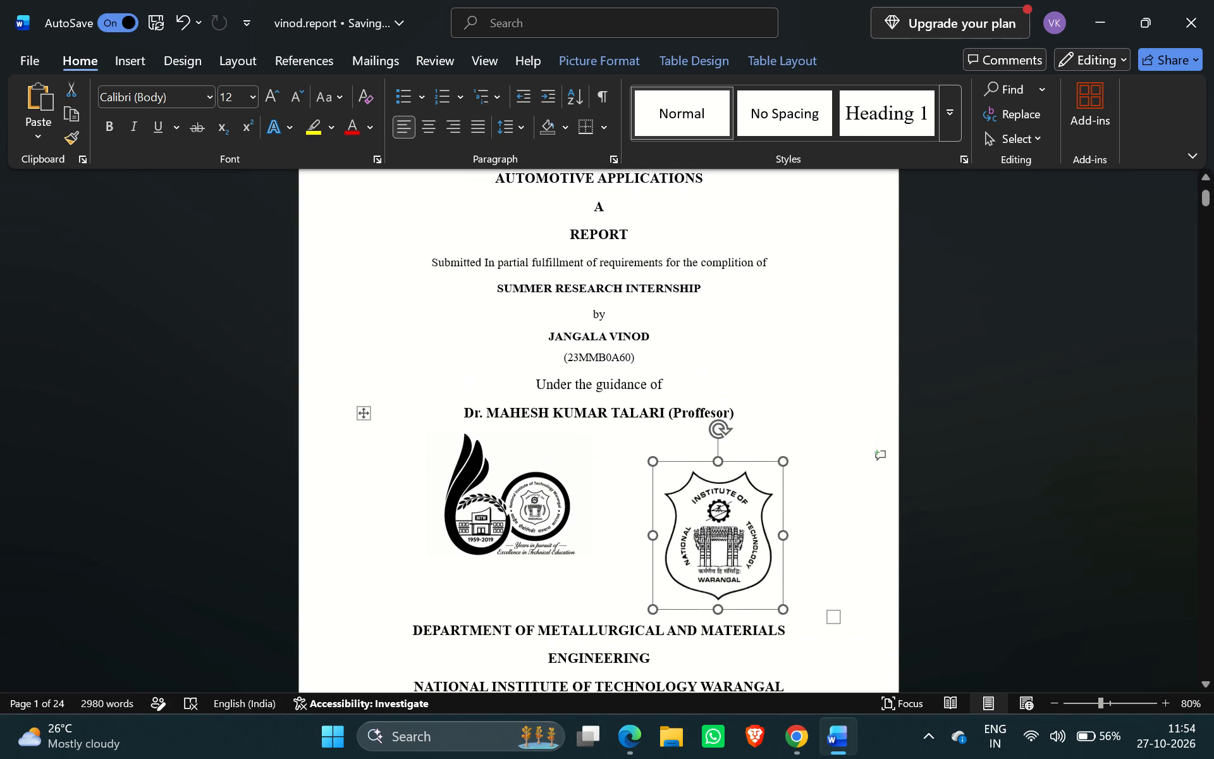
scroll(651, 301, "up", 1)
left_click(694, 540)
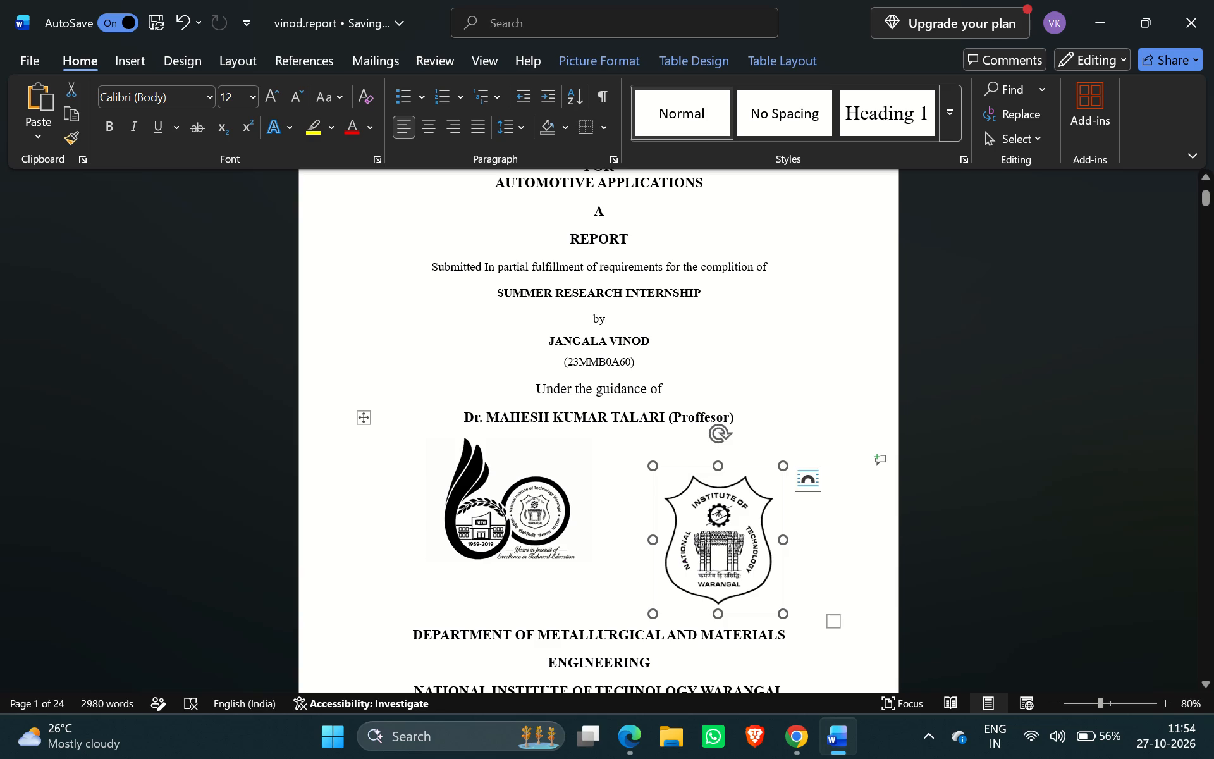
left_click_drag(711, 505, 629, 470)
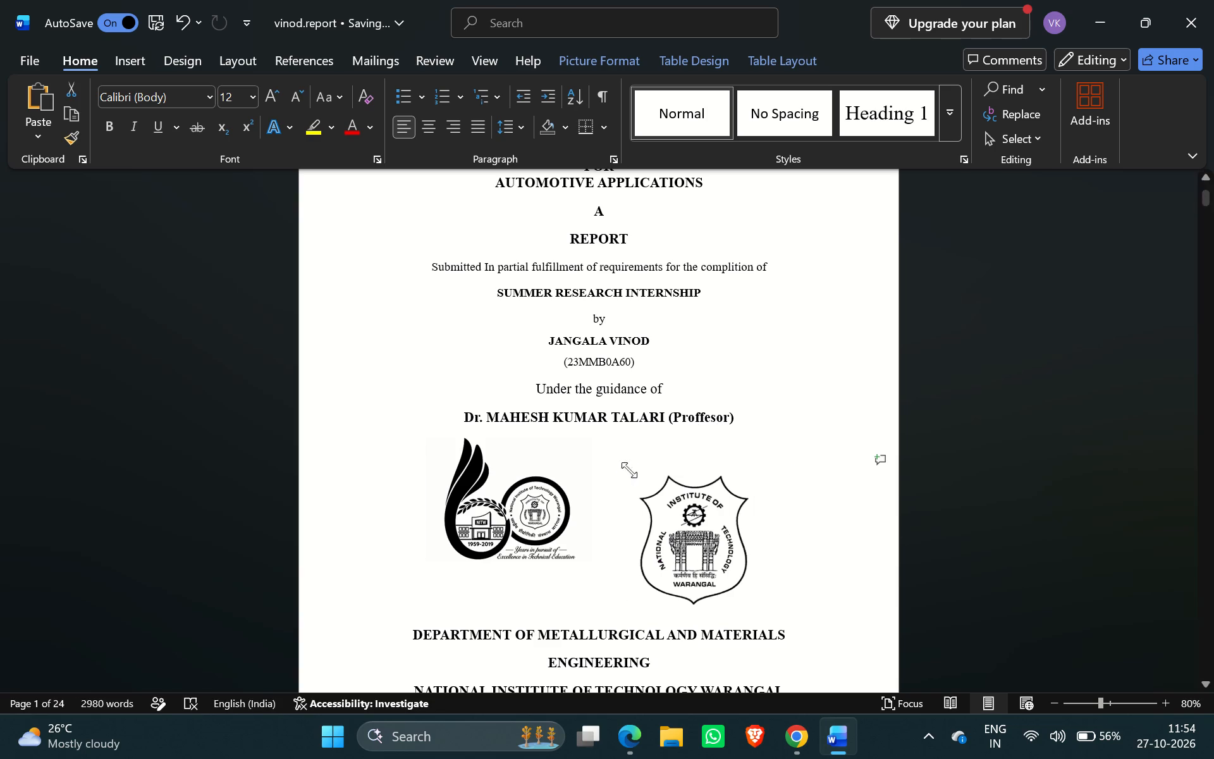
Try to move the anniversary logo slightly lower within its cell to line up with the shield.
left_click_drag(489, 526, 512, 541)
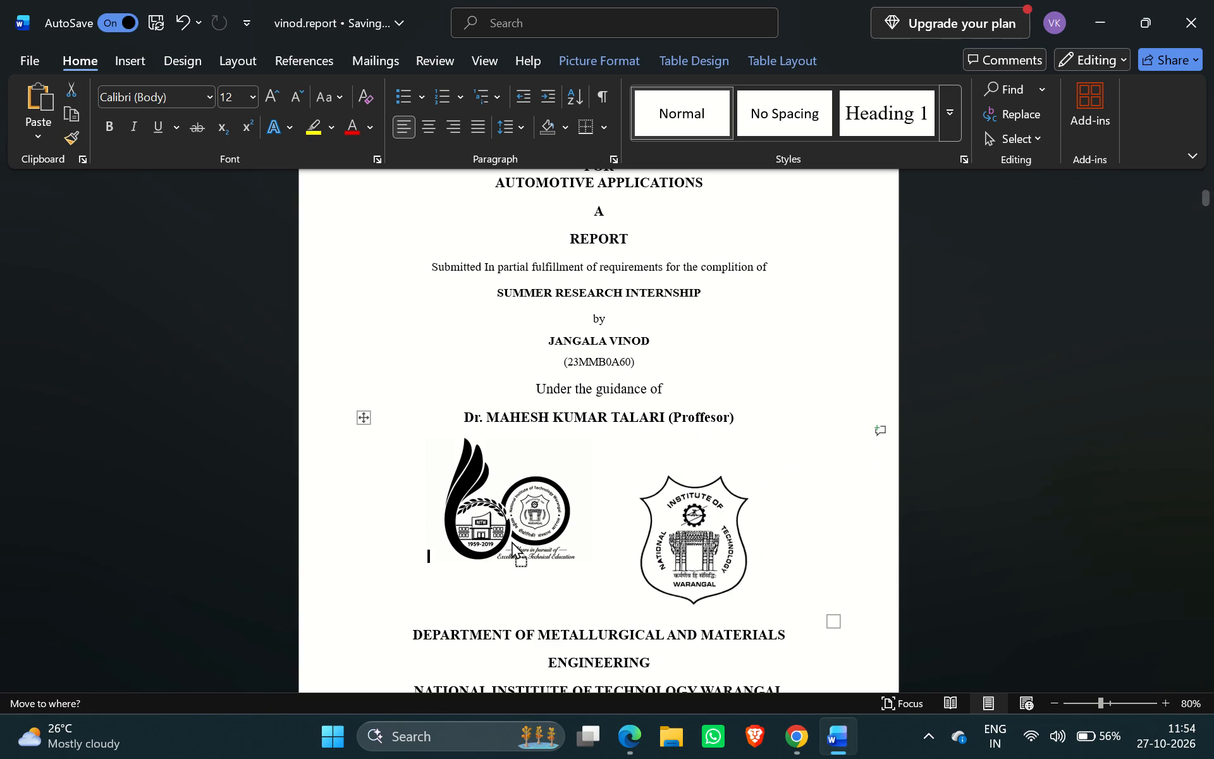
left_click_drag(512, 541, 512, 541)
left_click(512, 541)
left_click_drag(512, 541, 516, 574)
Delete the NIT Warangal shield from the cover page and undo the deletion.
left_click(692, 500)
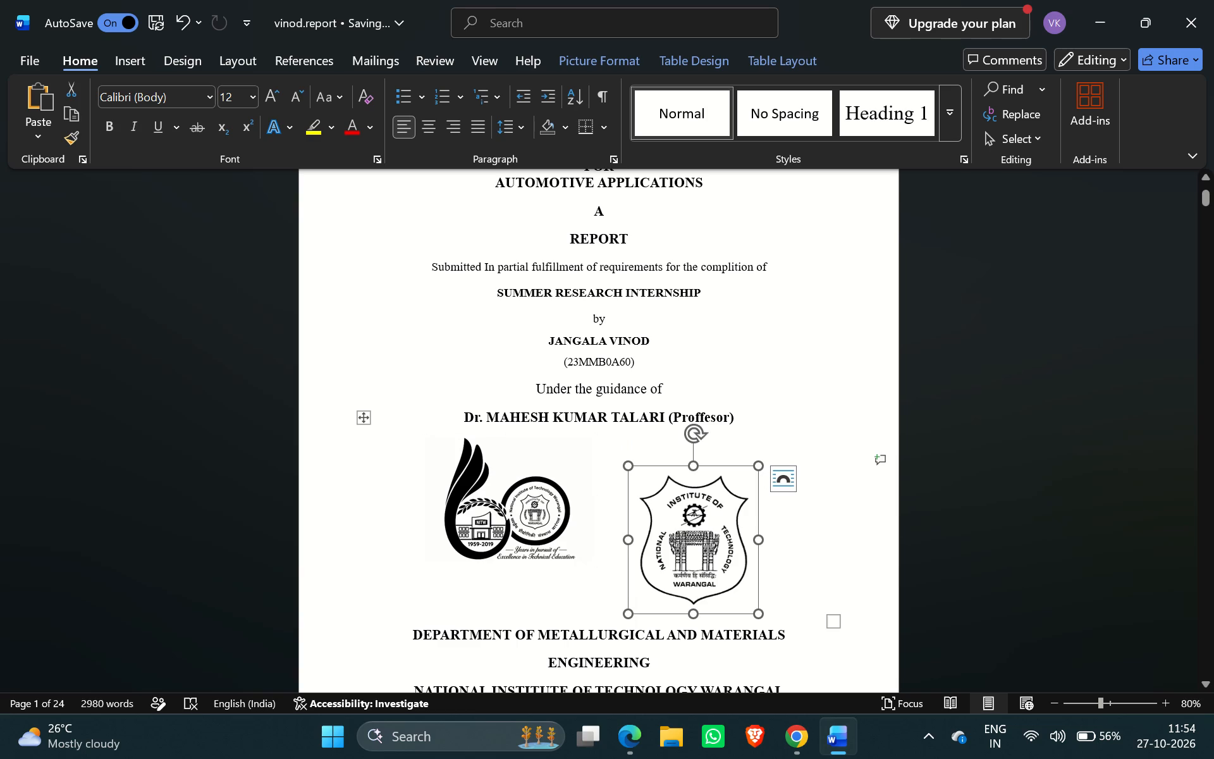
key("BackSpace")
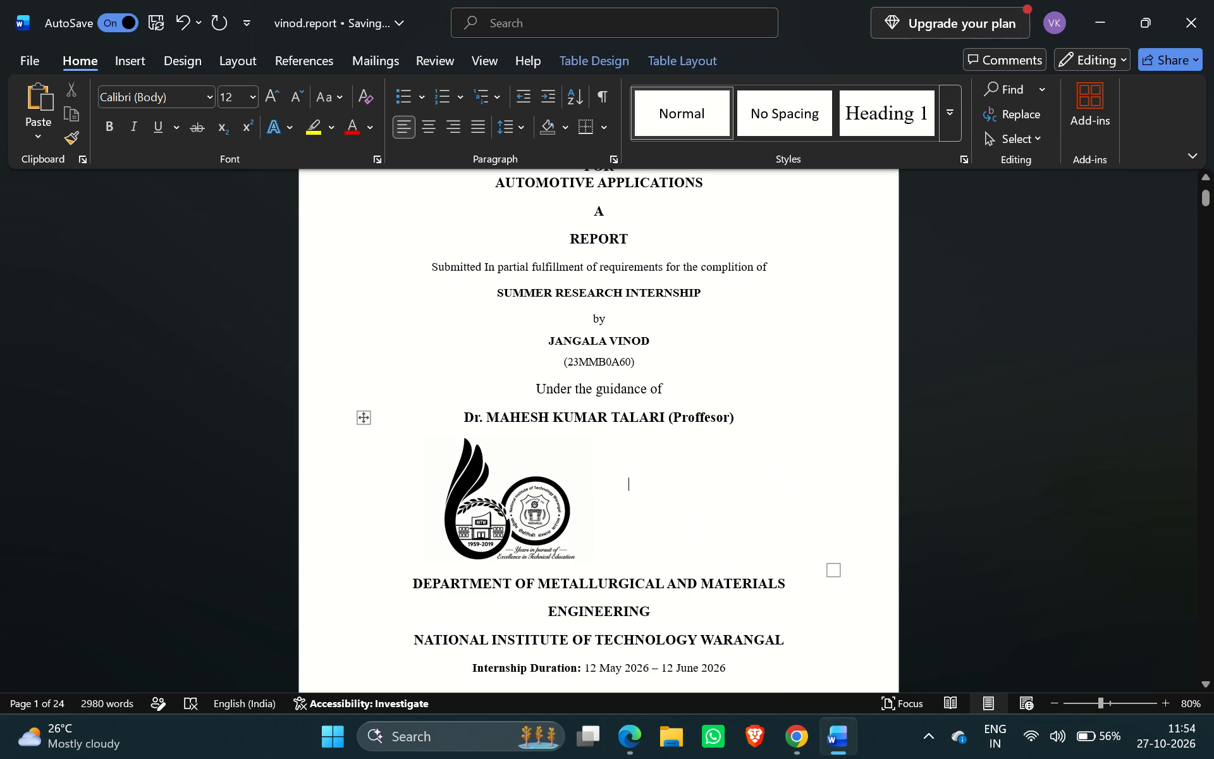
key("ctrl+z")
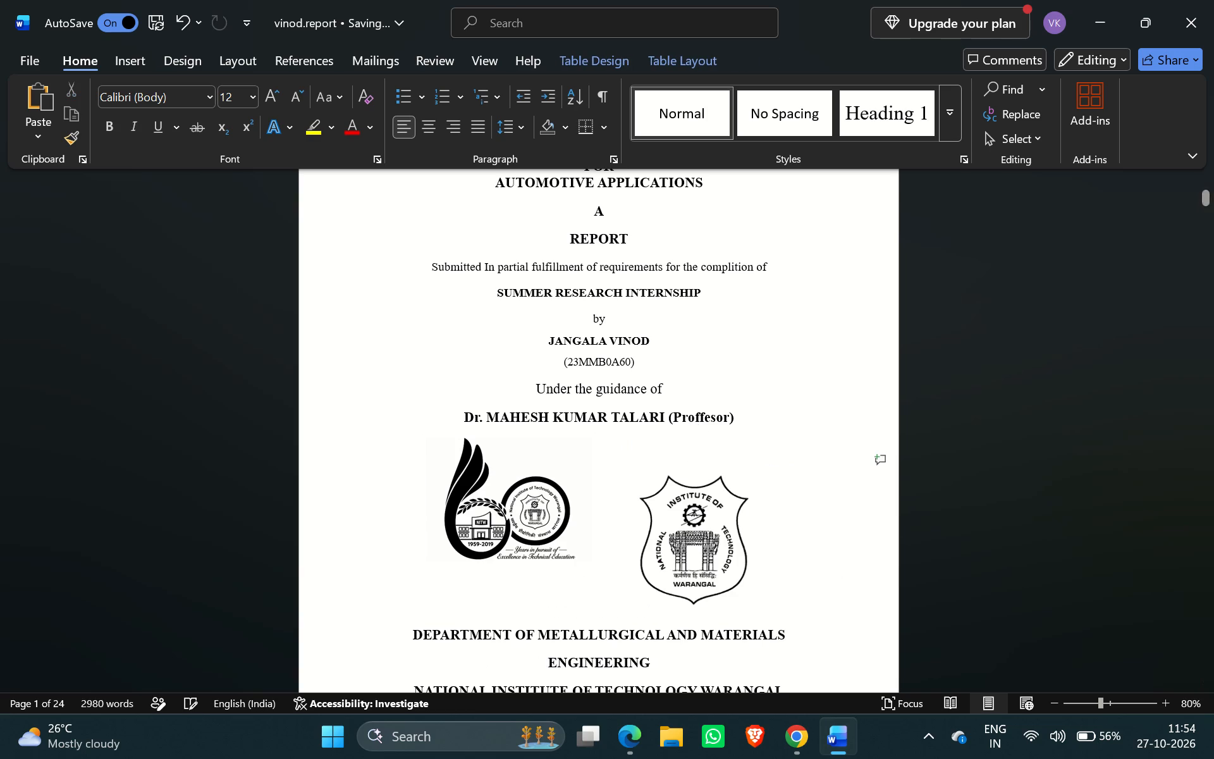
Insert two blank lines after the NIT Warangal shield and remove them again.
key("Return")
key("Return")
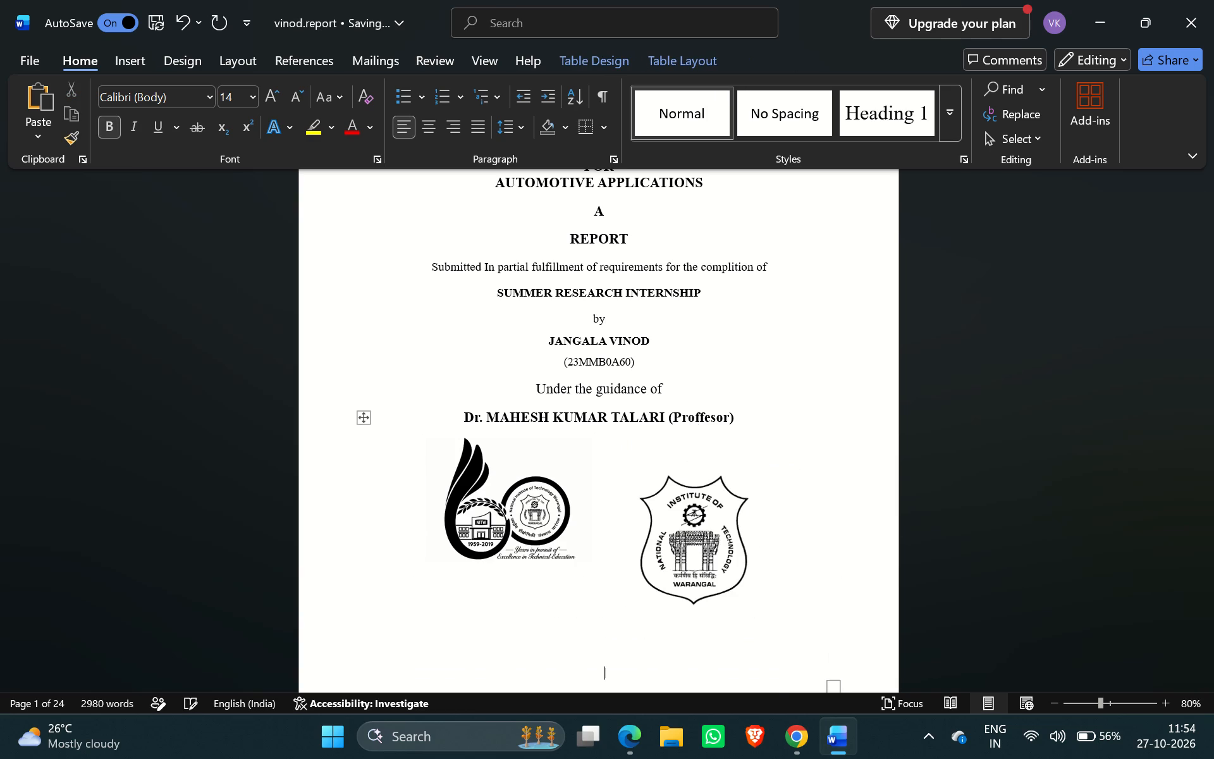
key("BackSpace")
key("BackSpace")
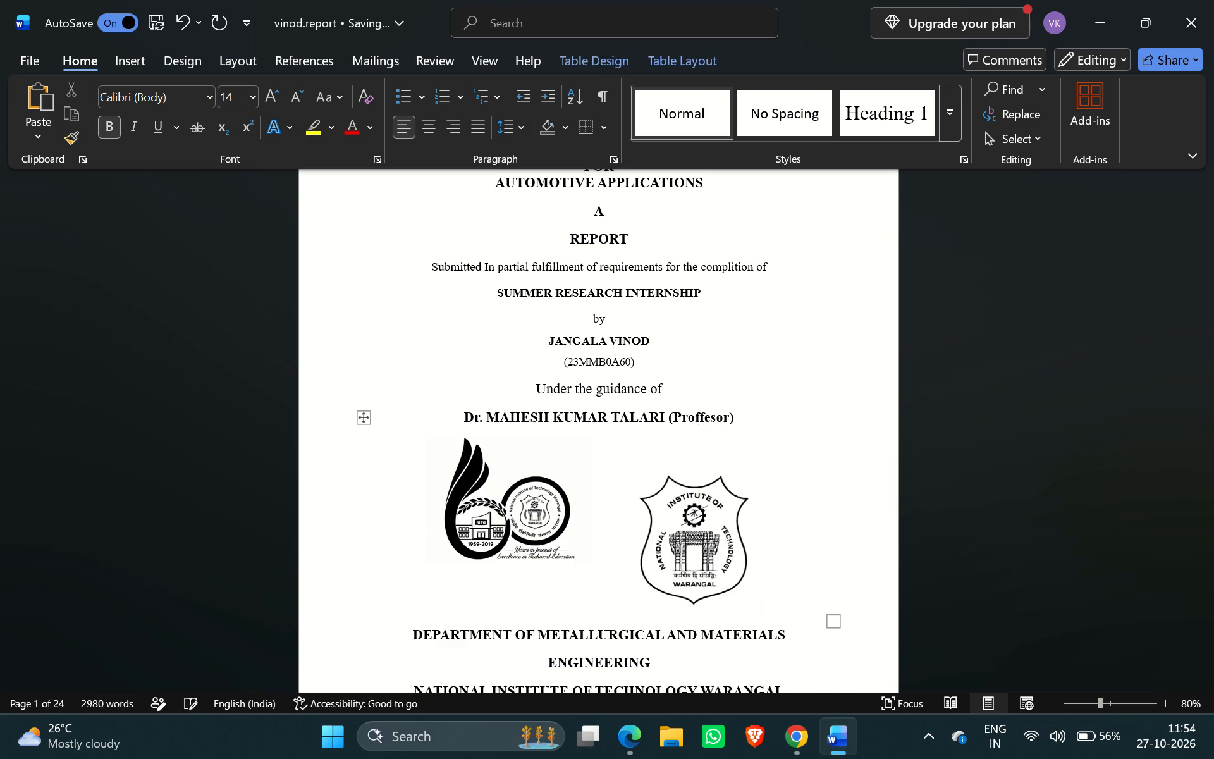
Select the anniversary logo and then the NIT Warangal shield in the cover page's logo row.
left_click(522, 557)
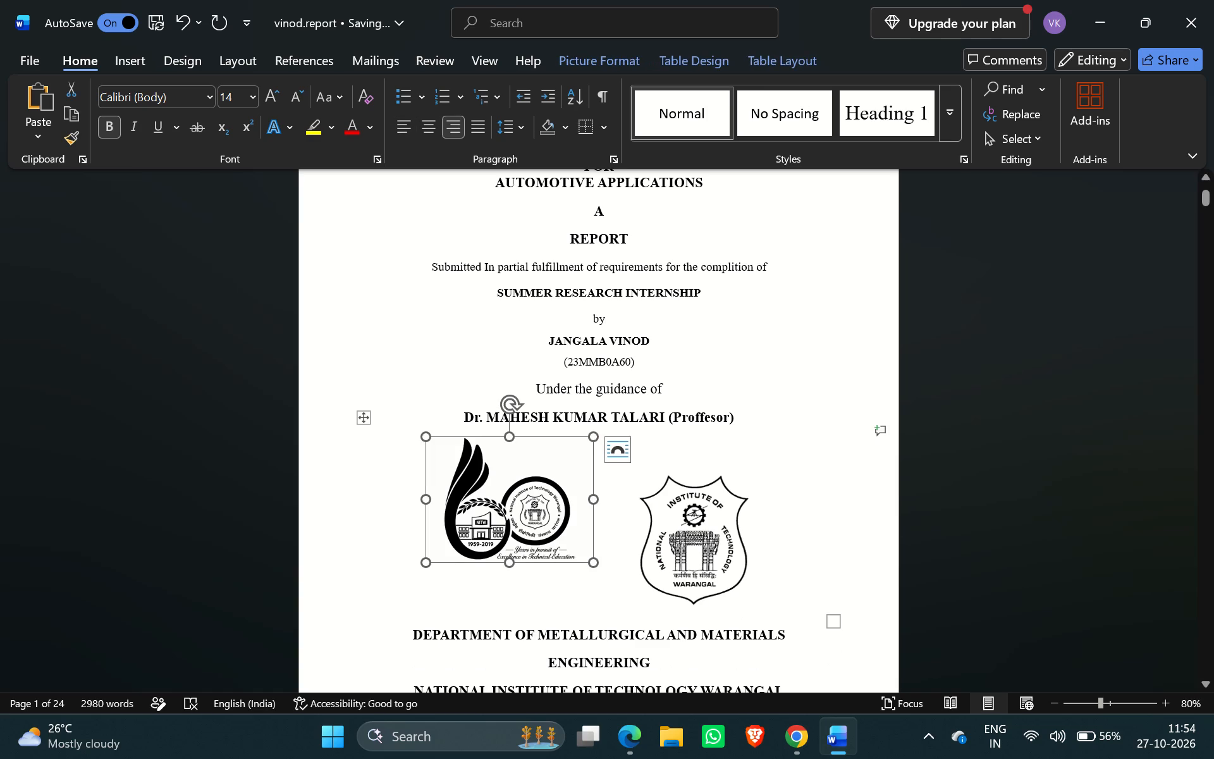
left_click(677, 538)
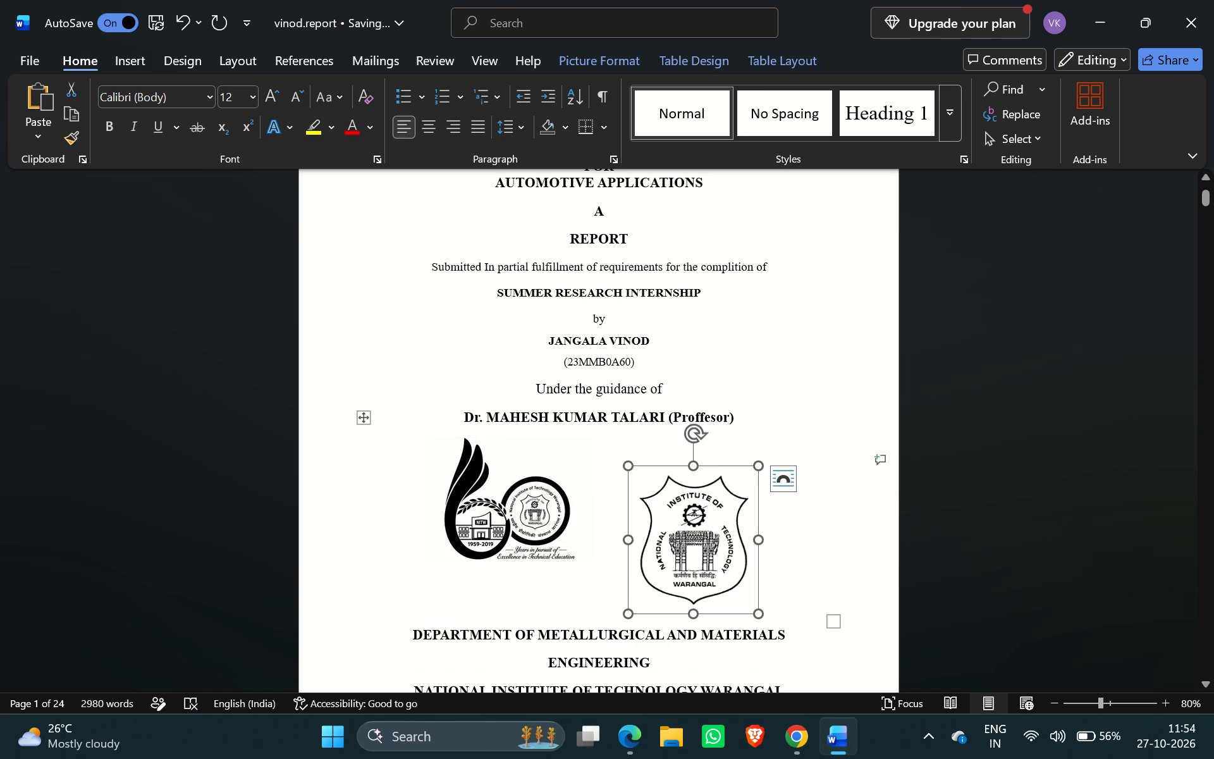
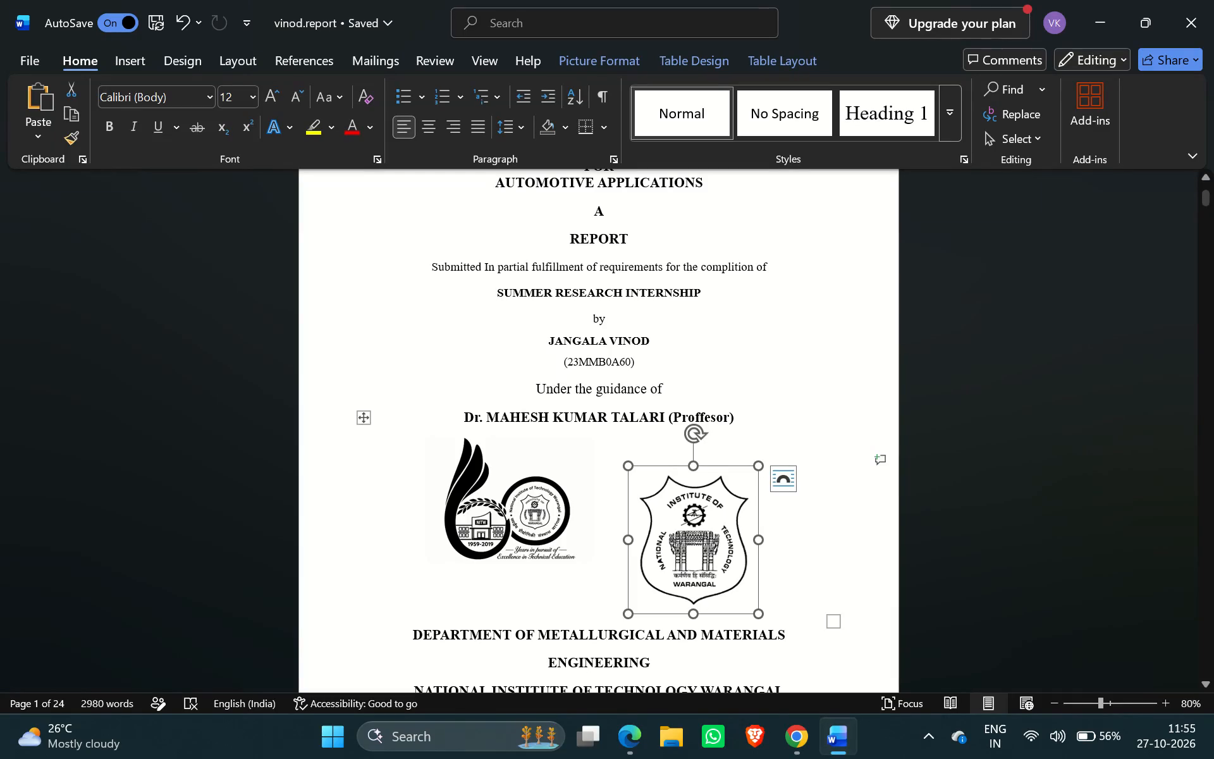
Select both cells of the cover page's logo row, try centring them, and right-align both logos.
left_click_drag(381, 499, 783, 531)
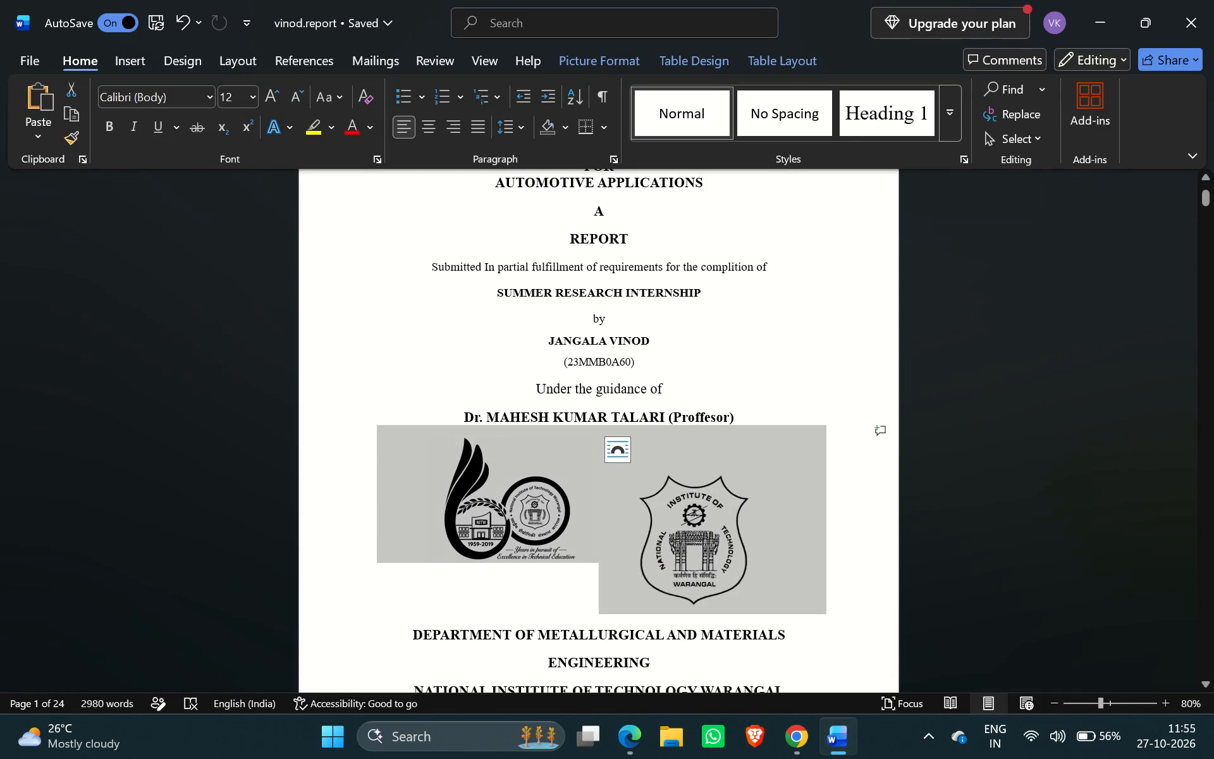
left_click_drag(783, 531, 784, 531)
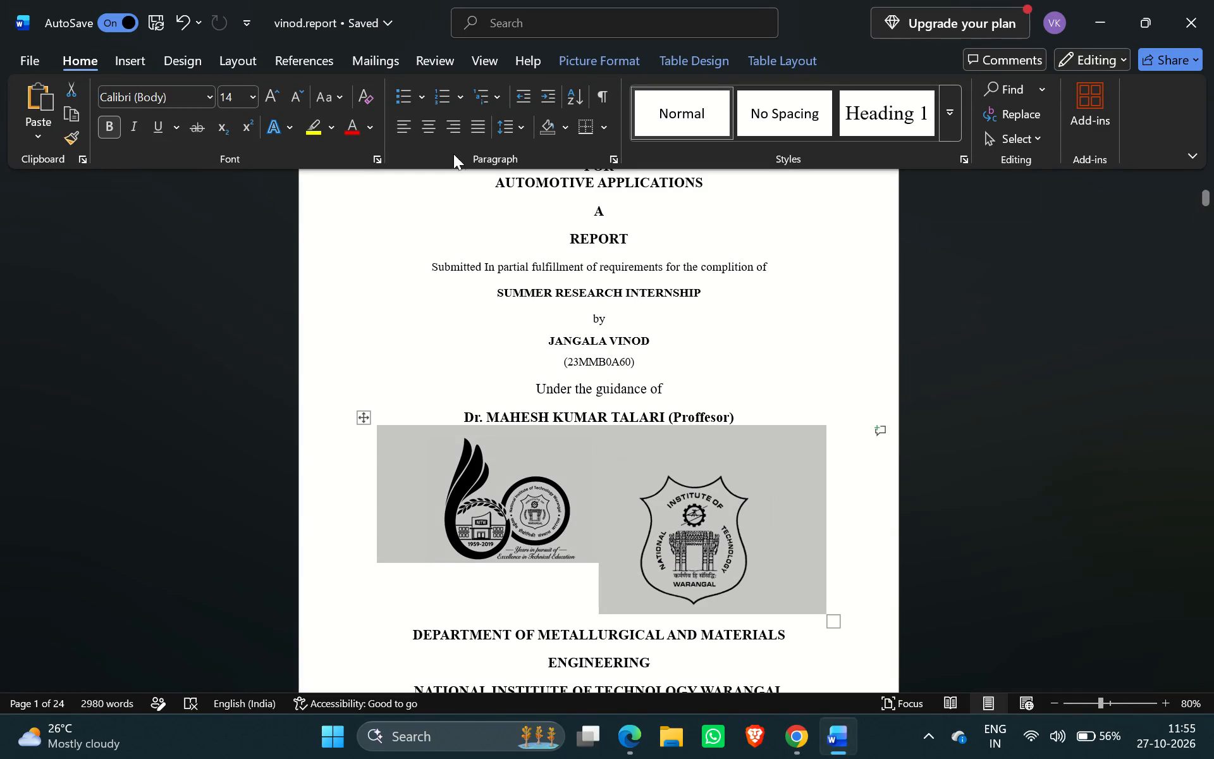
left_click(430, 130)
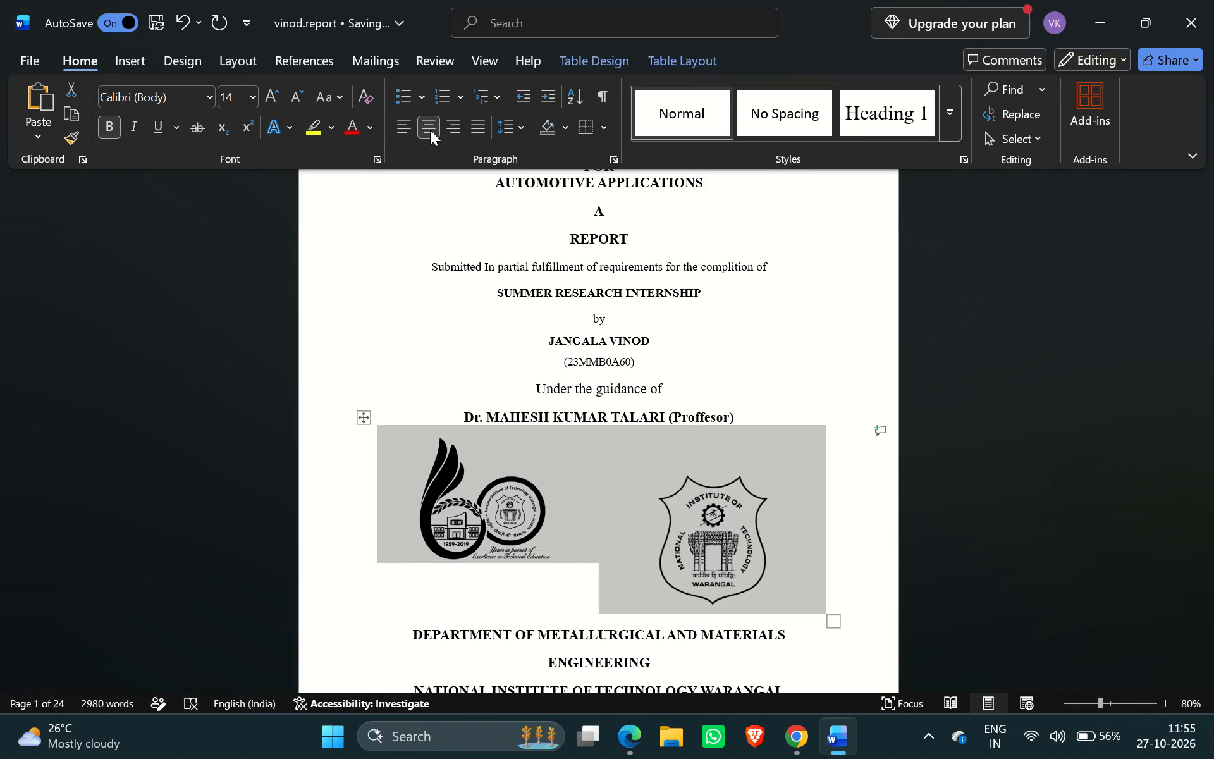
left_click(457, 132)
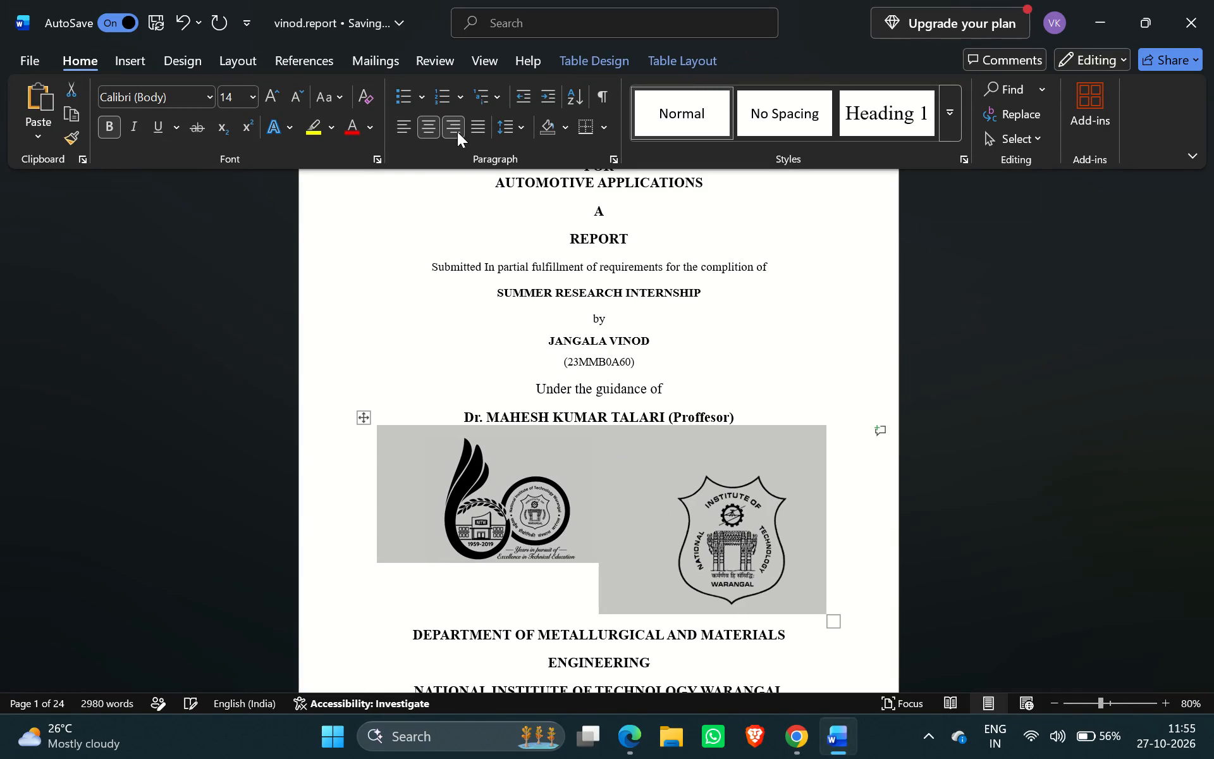
Remove the space before the paragraphs in both cells of the logo row.
left_click(525, 132)
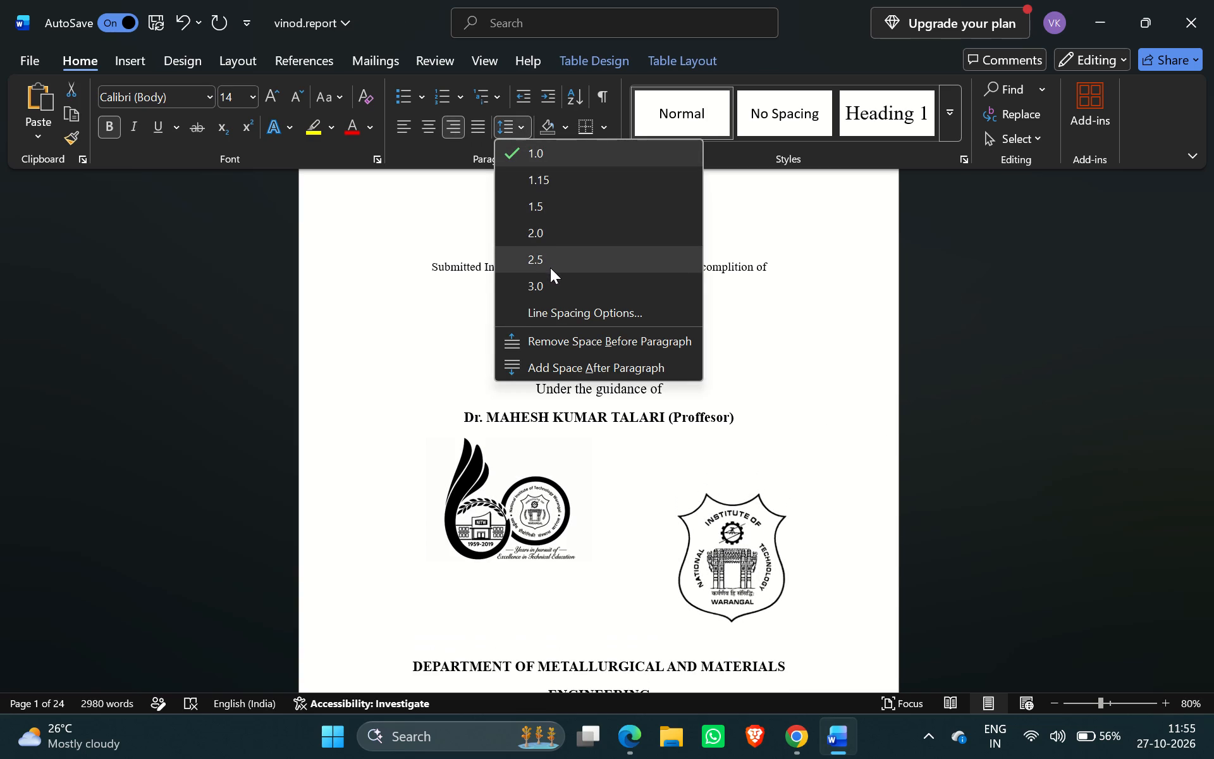
left_click(580, 344)
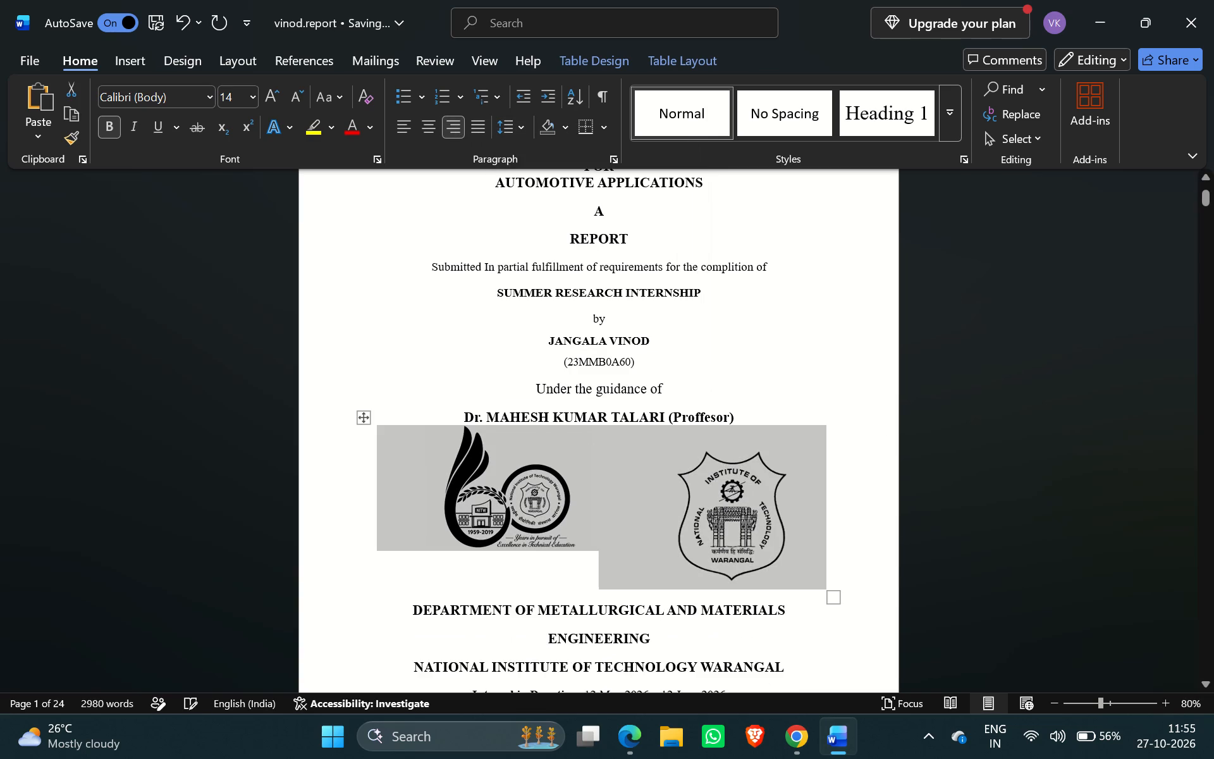
left_click(548, 567)
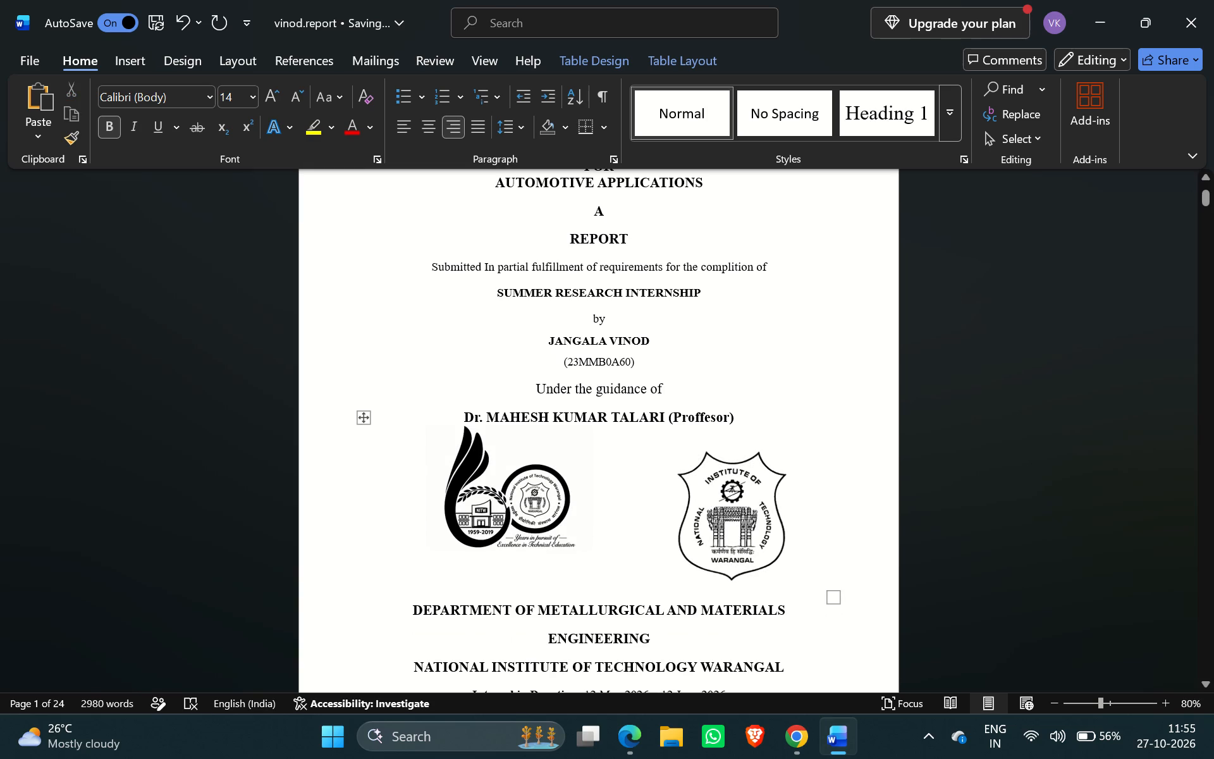
Shrink the NIT Warangal shield proportionally to slightly less than the anniversary logo's height.
left_click(697, 514)
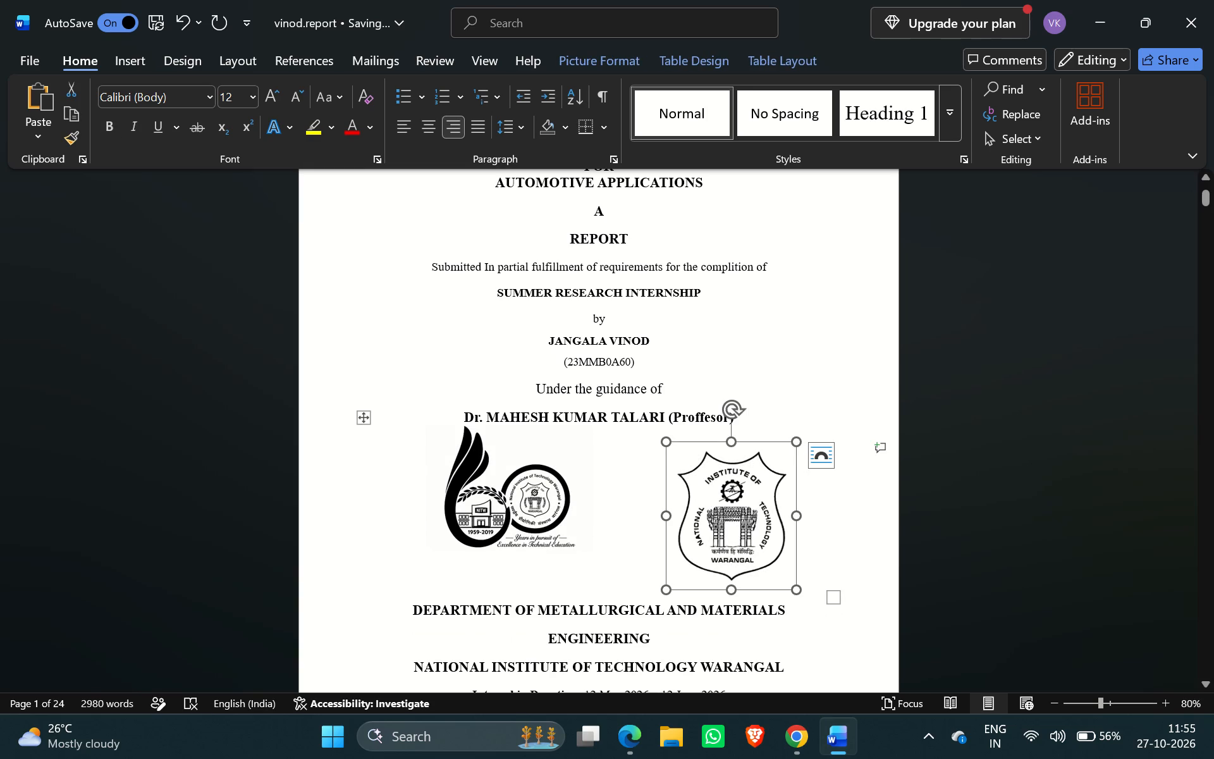
left_click_drag(795, 591, 767, 537)
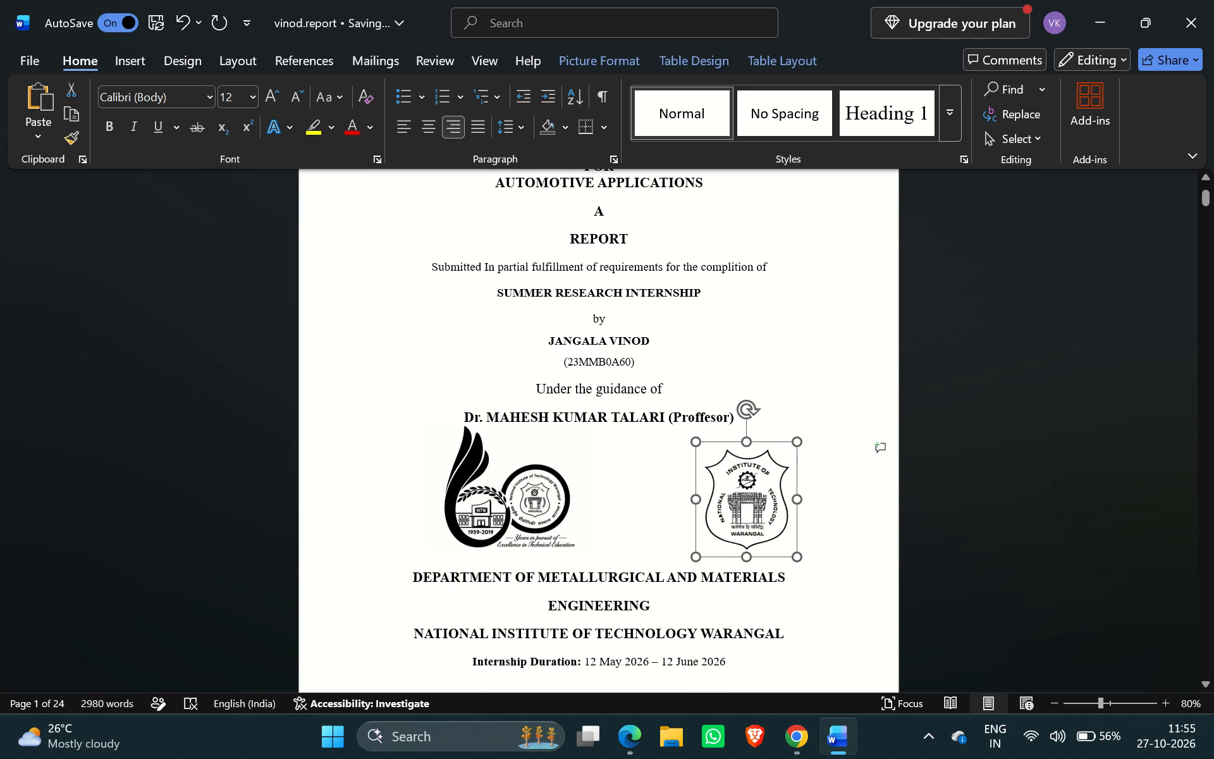
left_click_drag(767, 537, 764, 520)
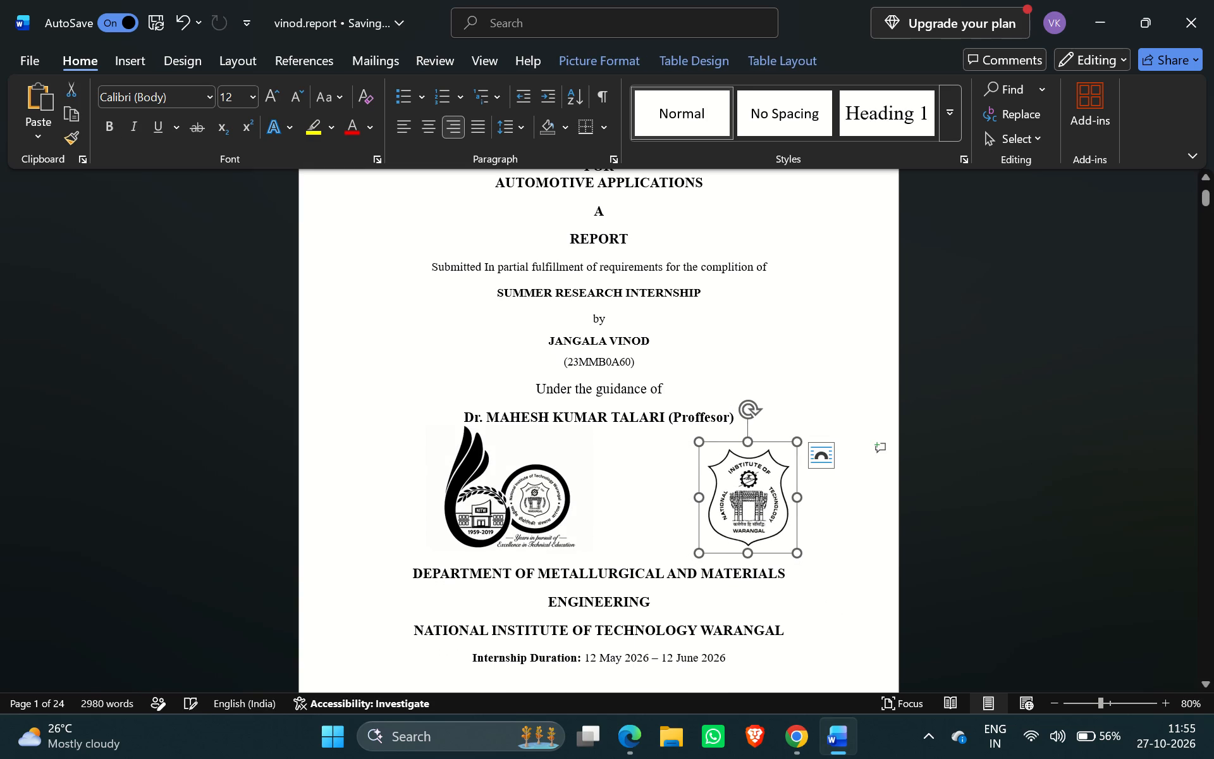
Bring the NIT Warangal shield closer to the anniversary logo by left-aligning it in its cell.
left_click_drag(766, 500, 694, 499)
left_click(666, 491)
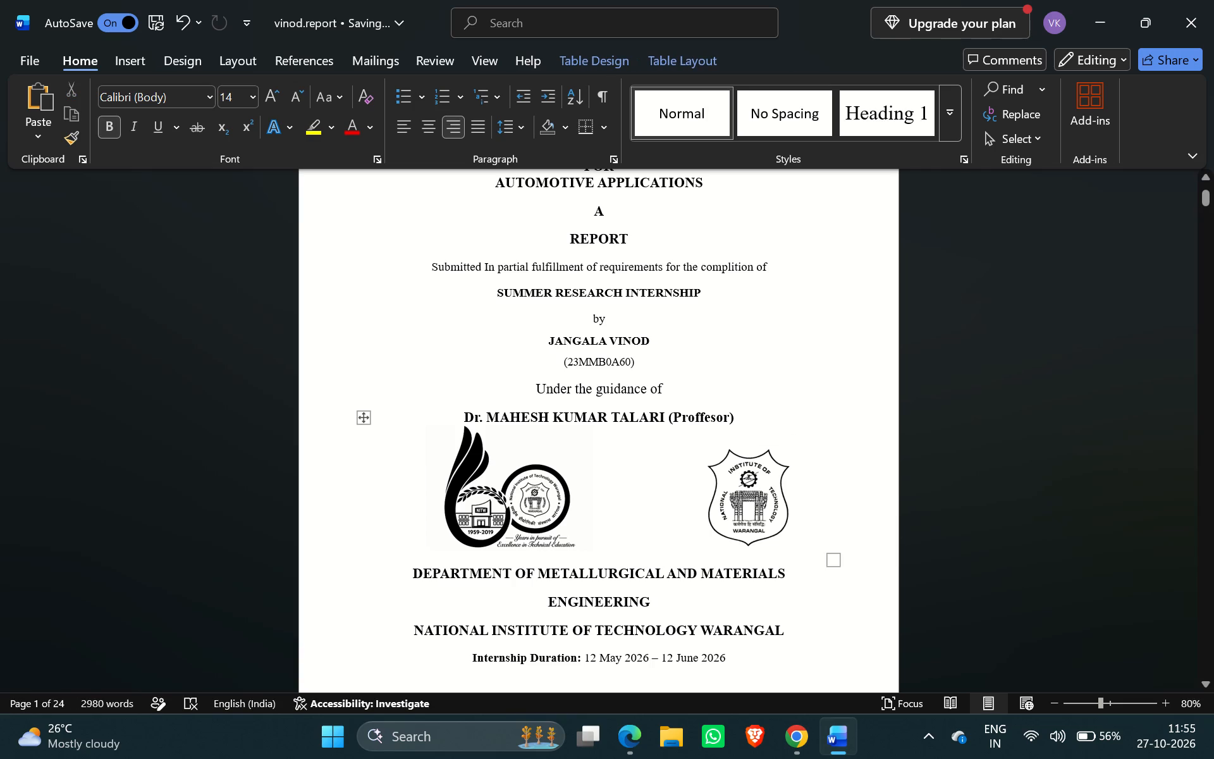
left_click(728, 489)
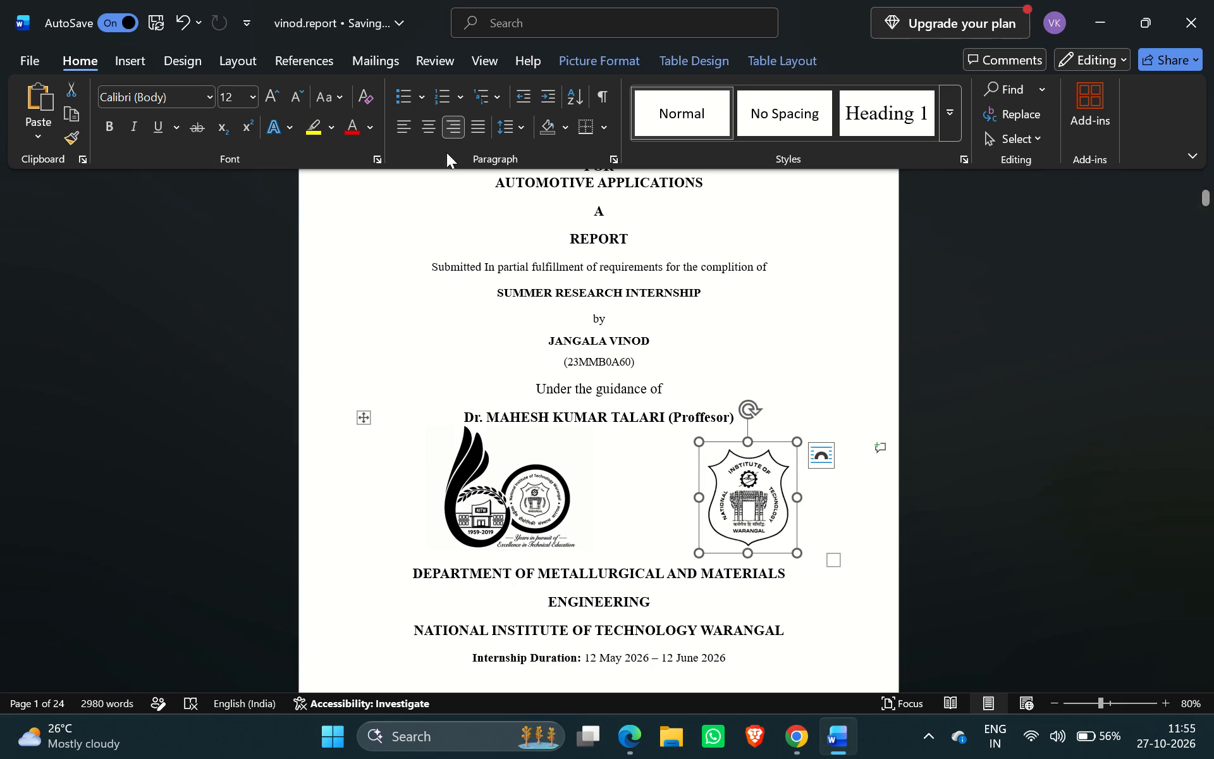
left_click(401, 132)
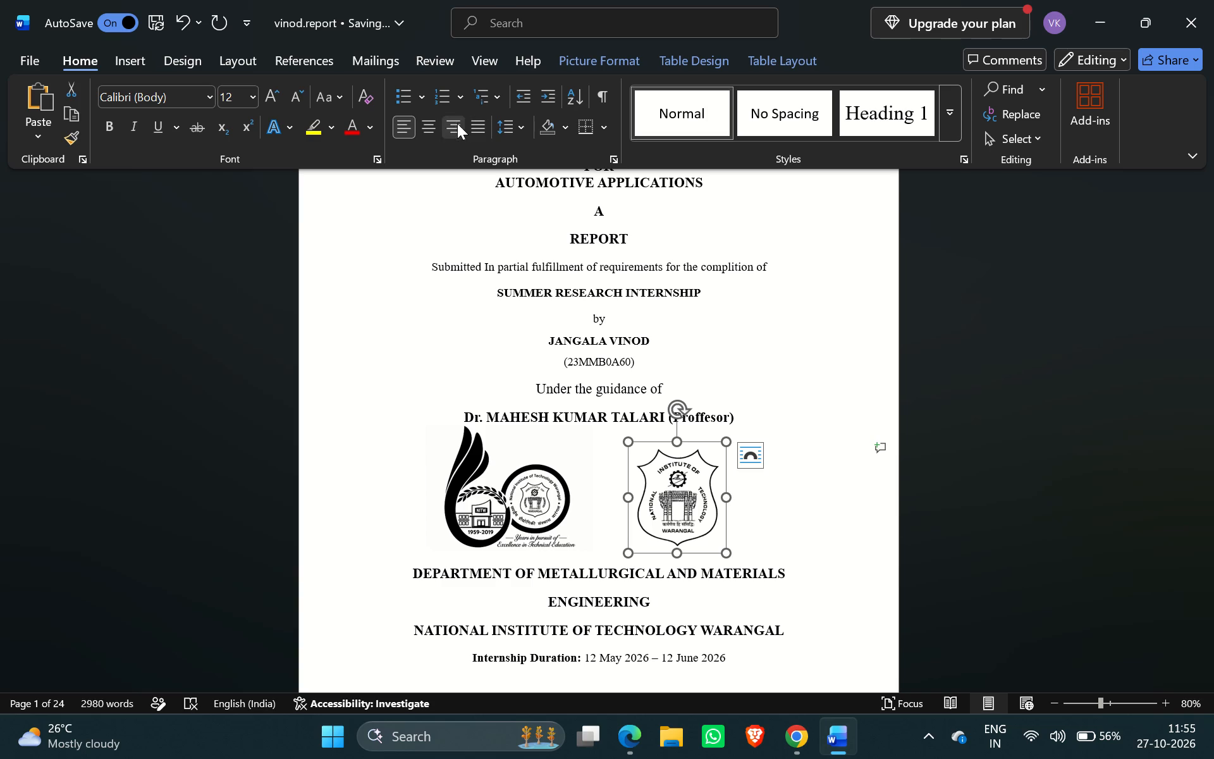
Shrink the anniversary logo slightly and right-align it in its cell, beside the shield.
left_click(506, 468)
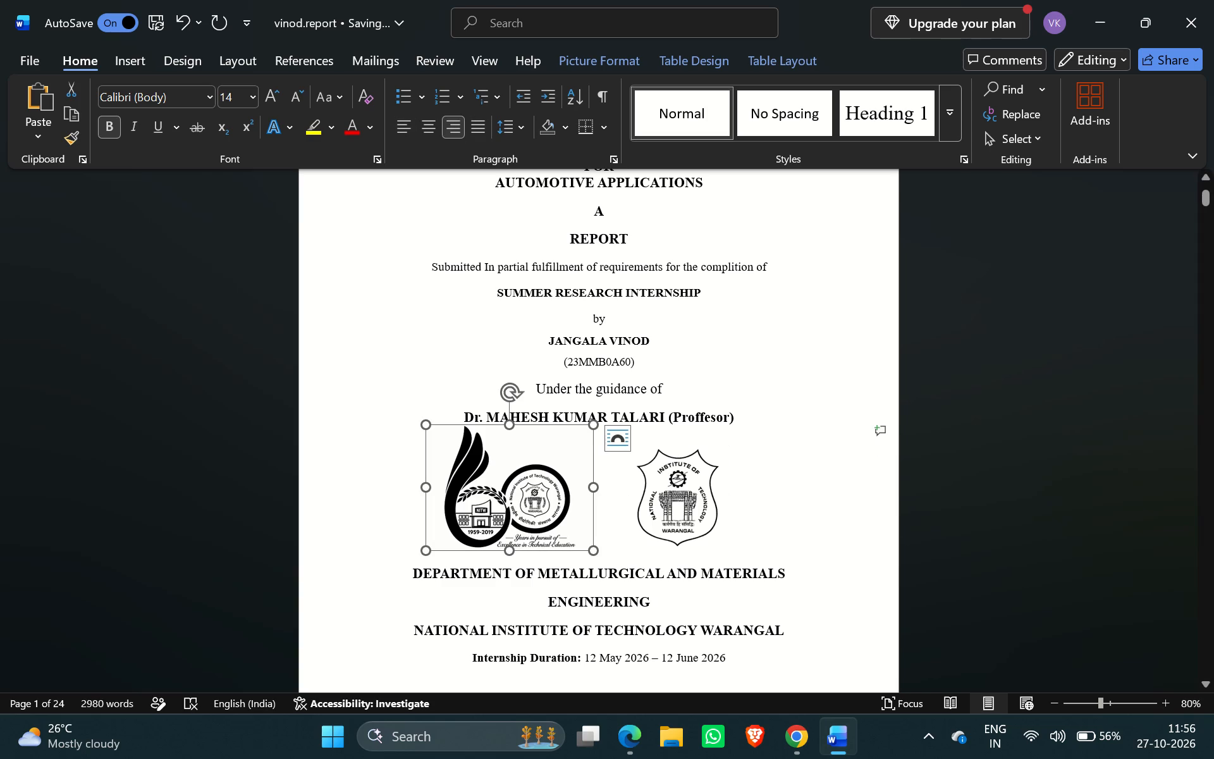
left_click(448, 133)
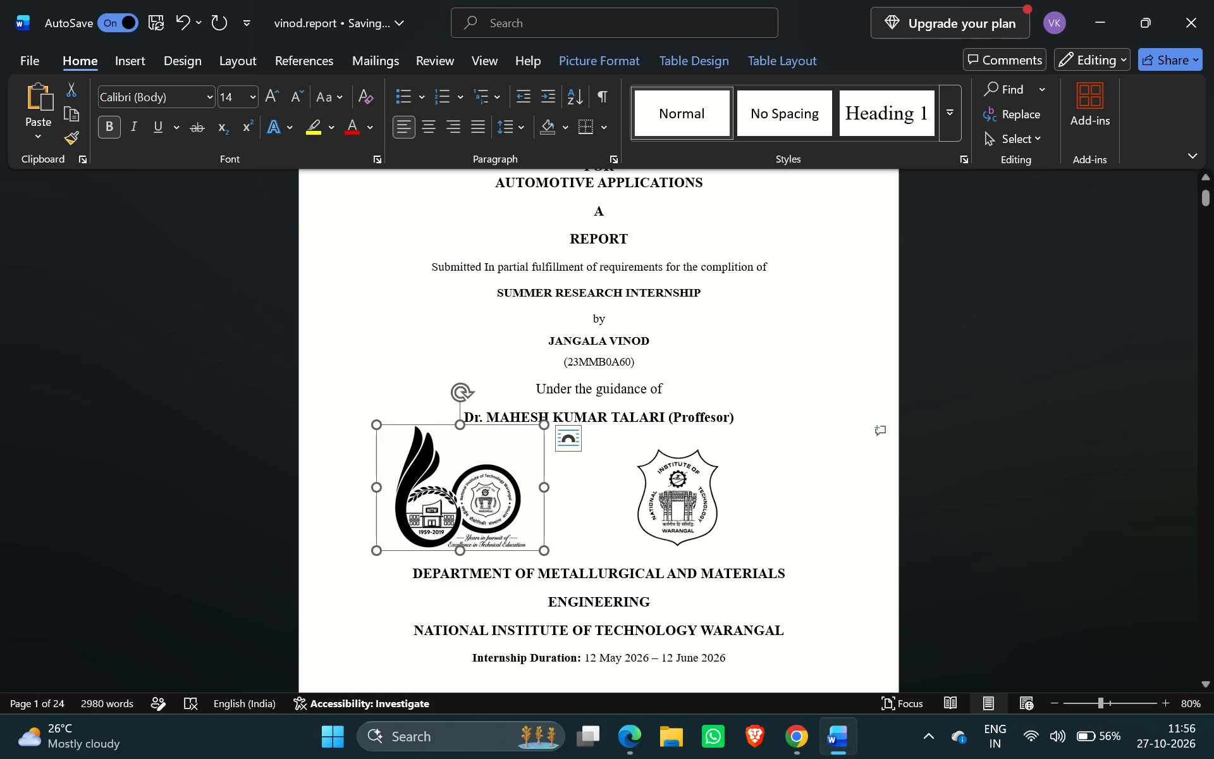
left_click(457, 125)
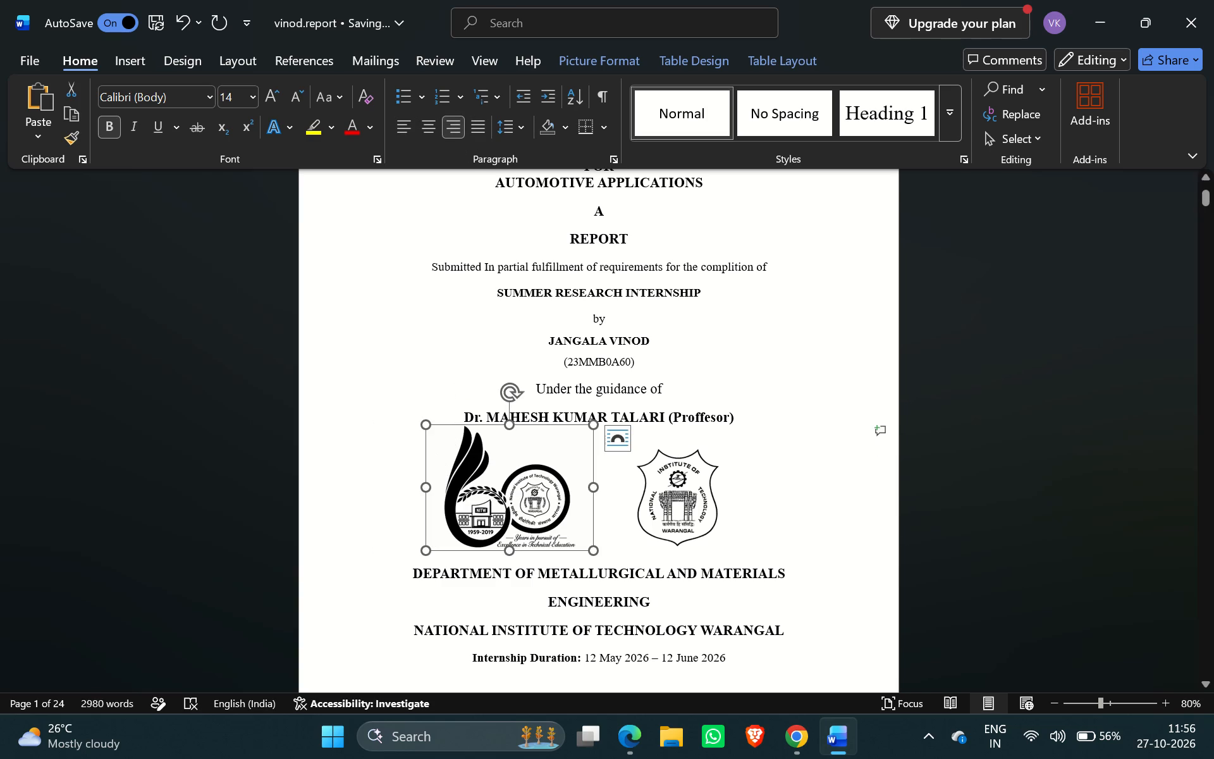
left_click_drag(425, 424, 463, 441)
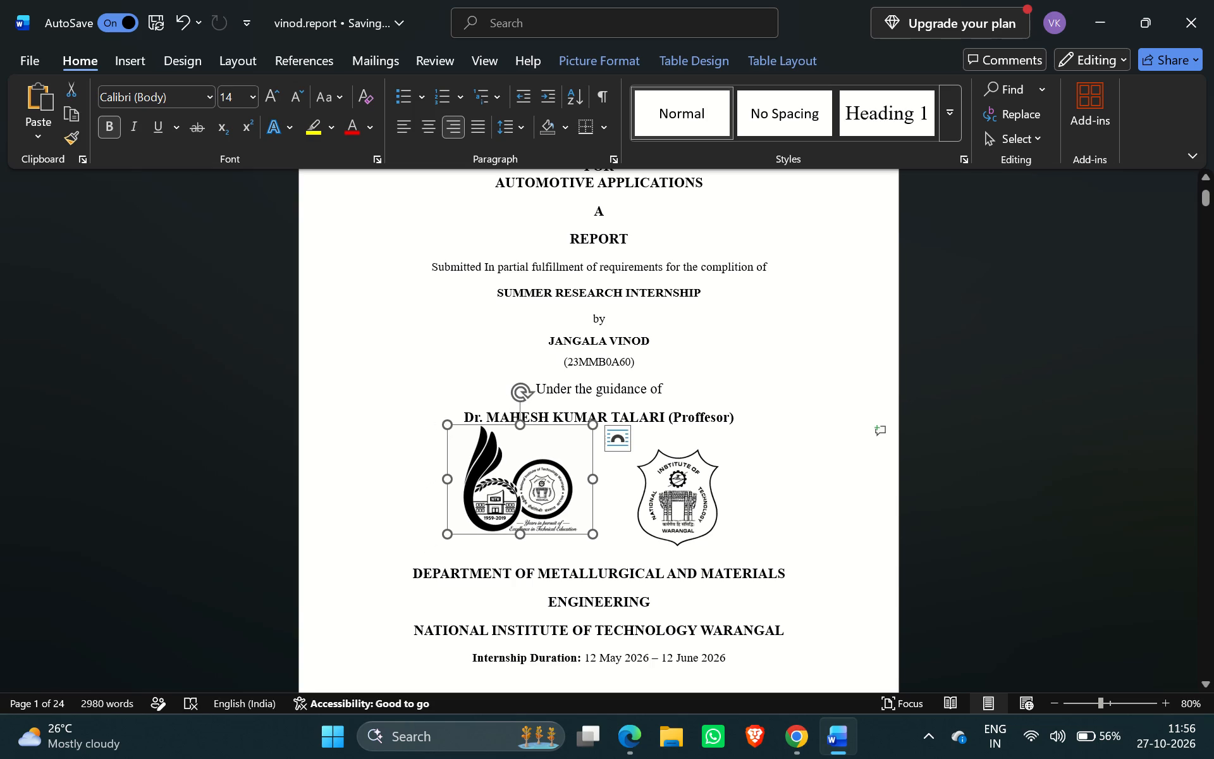
left_click_drag(507, 471, 567, 518)
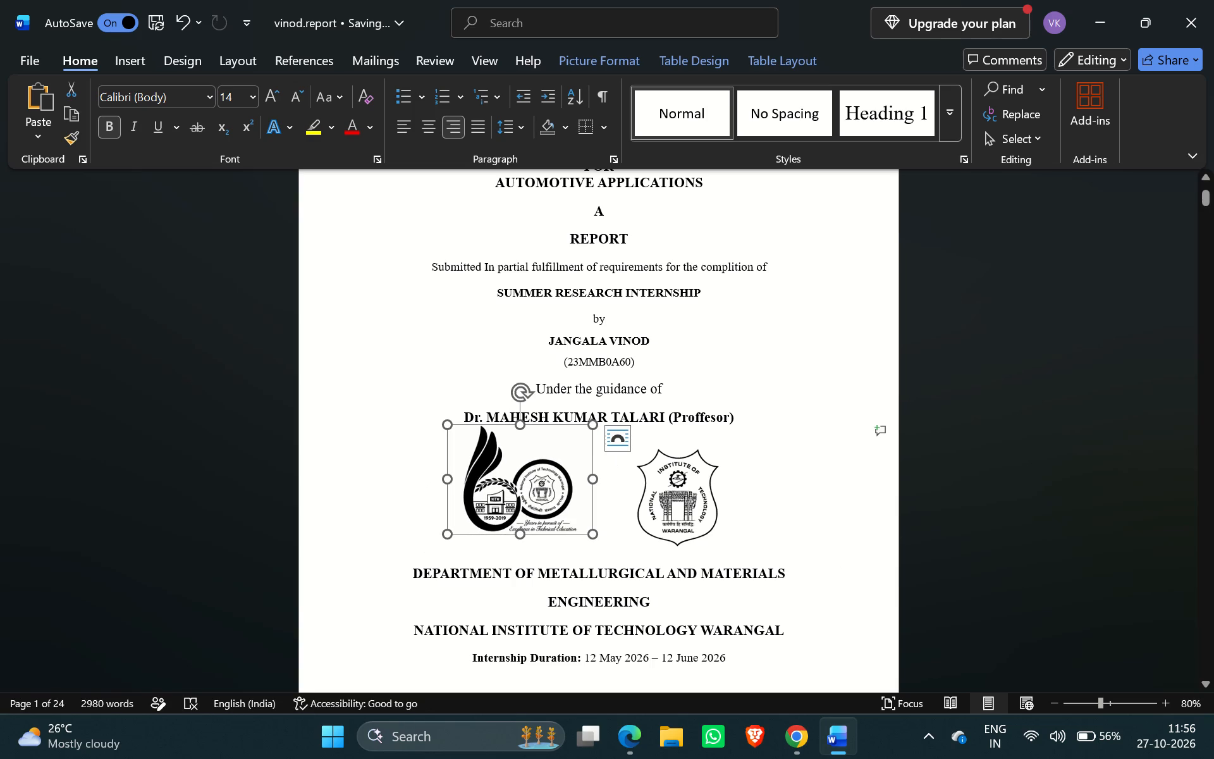
left_click(474, 126)
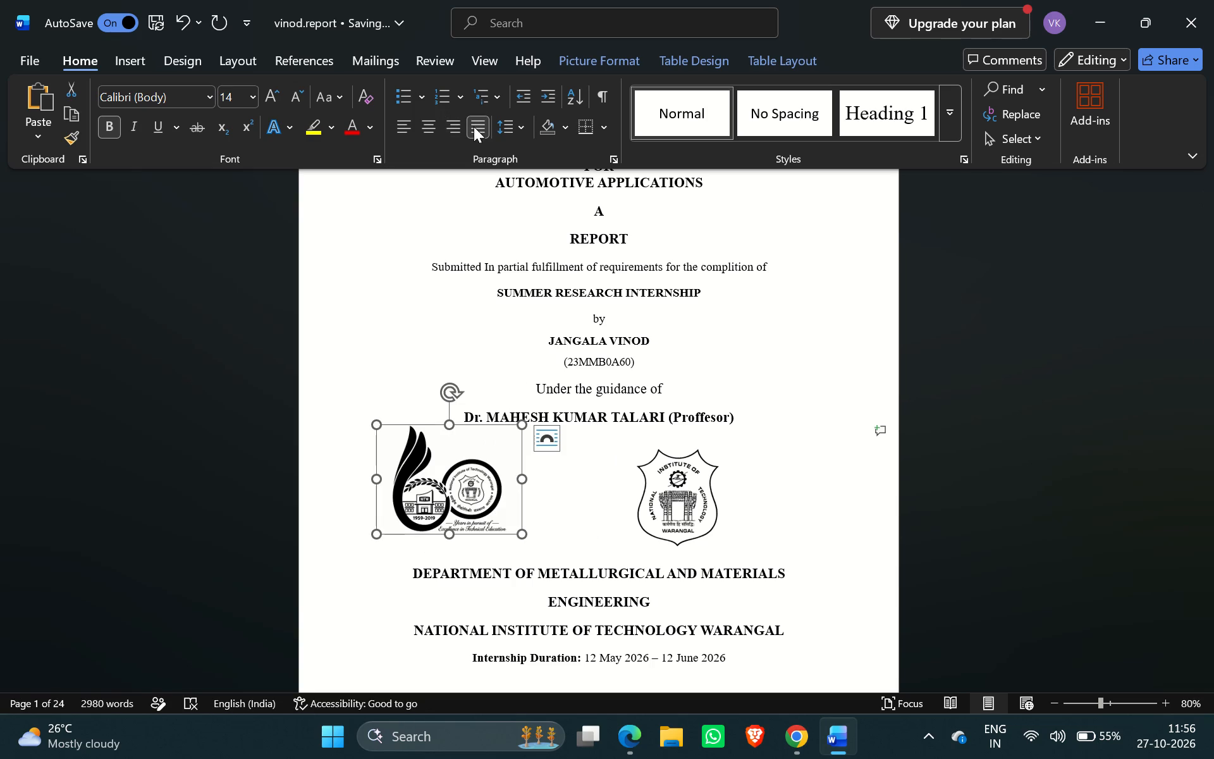
left_click(455, 128)
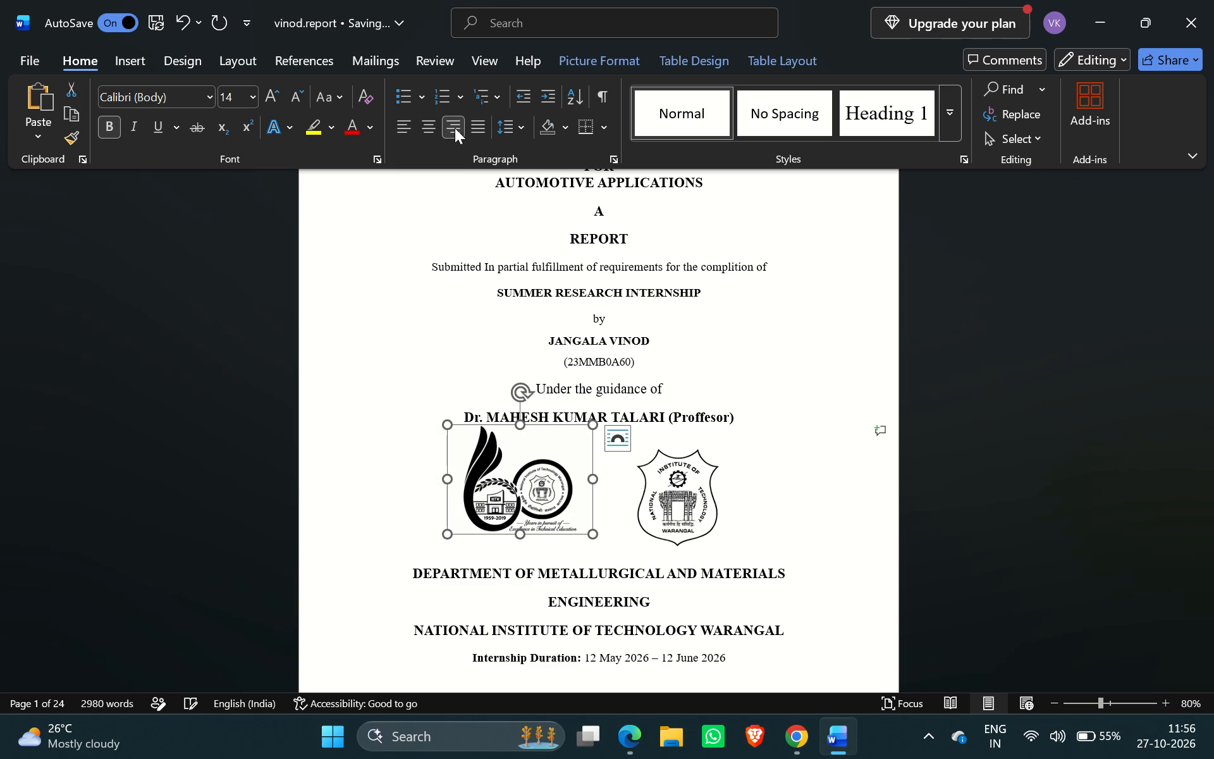
left_click(835, 492)
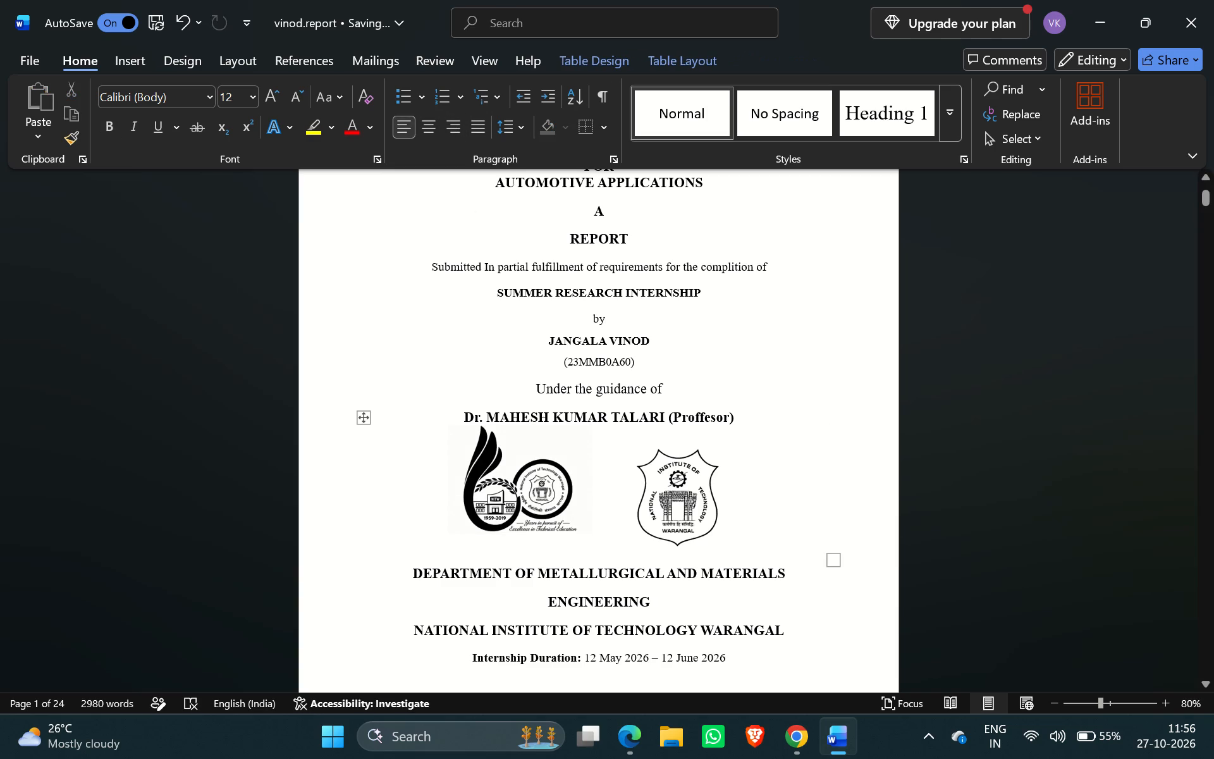
Insert two blank lines between the Internship Duration line and the second department heading on the cover page.
scroll(680, 546, "right", 2)
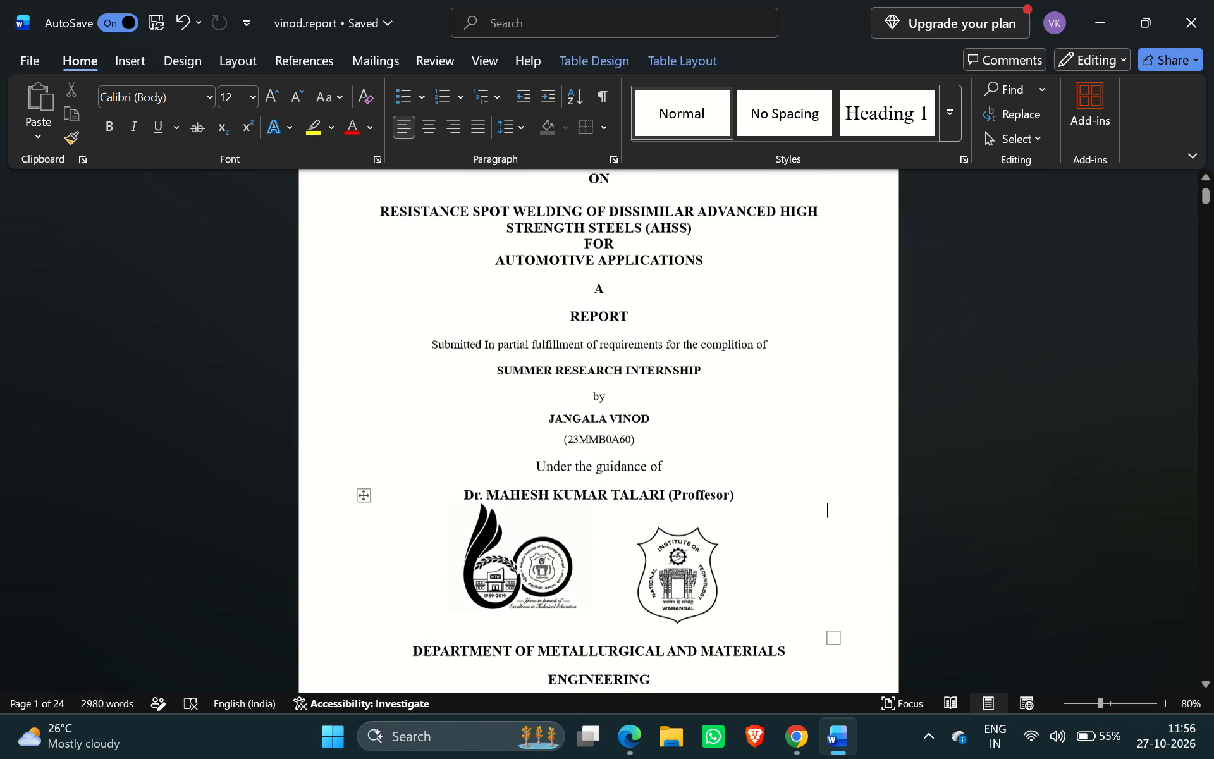
scroll(680, 546, "right", 2)
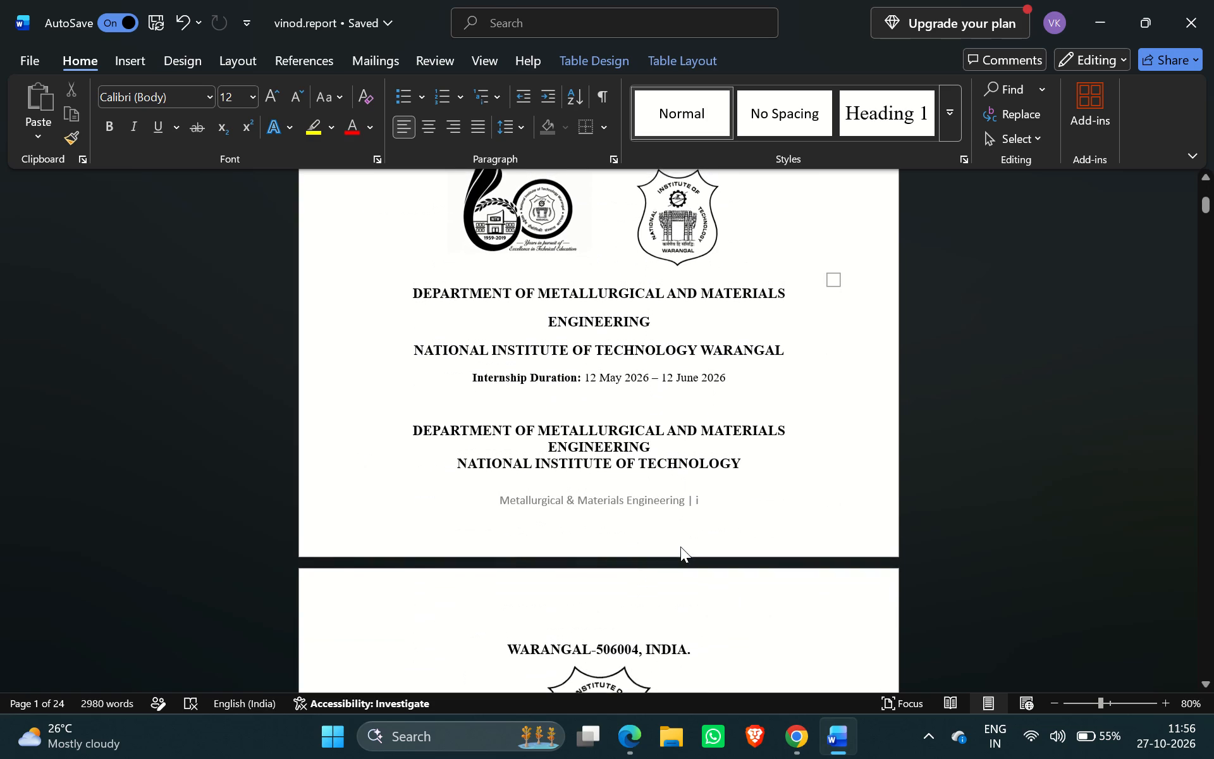
left_click(763, 402)
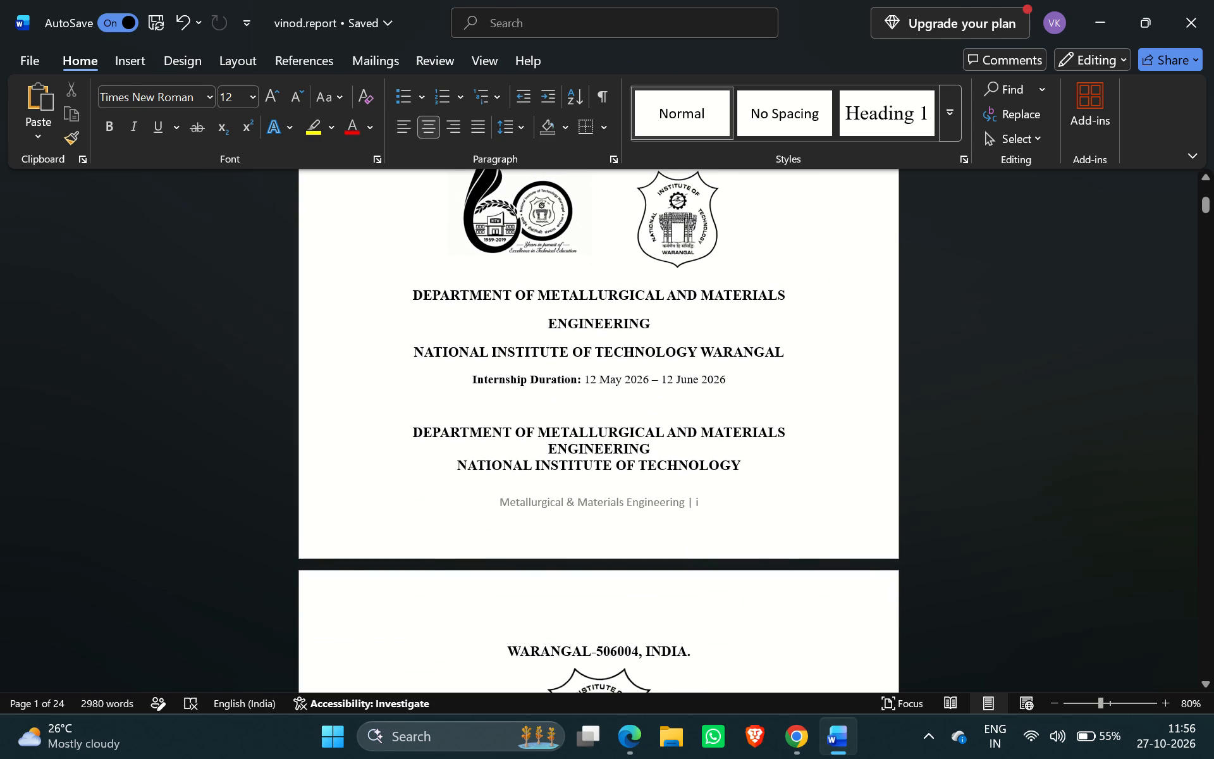
key("Return")
key("Return")
Look through the pages after the cover page as far as the Acknowledgments.
scroll(763, 402, "down", 1)
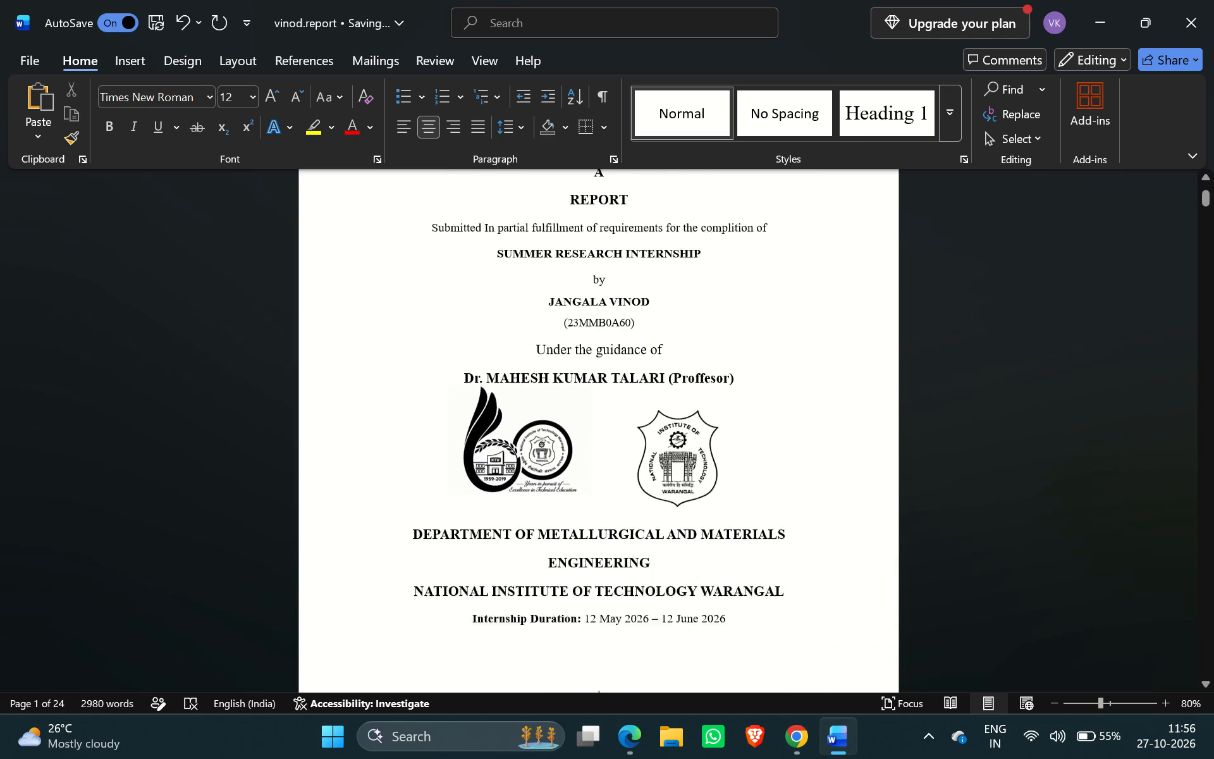
scroll(763, 402, "down", 4)
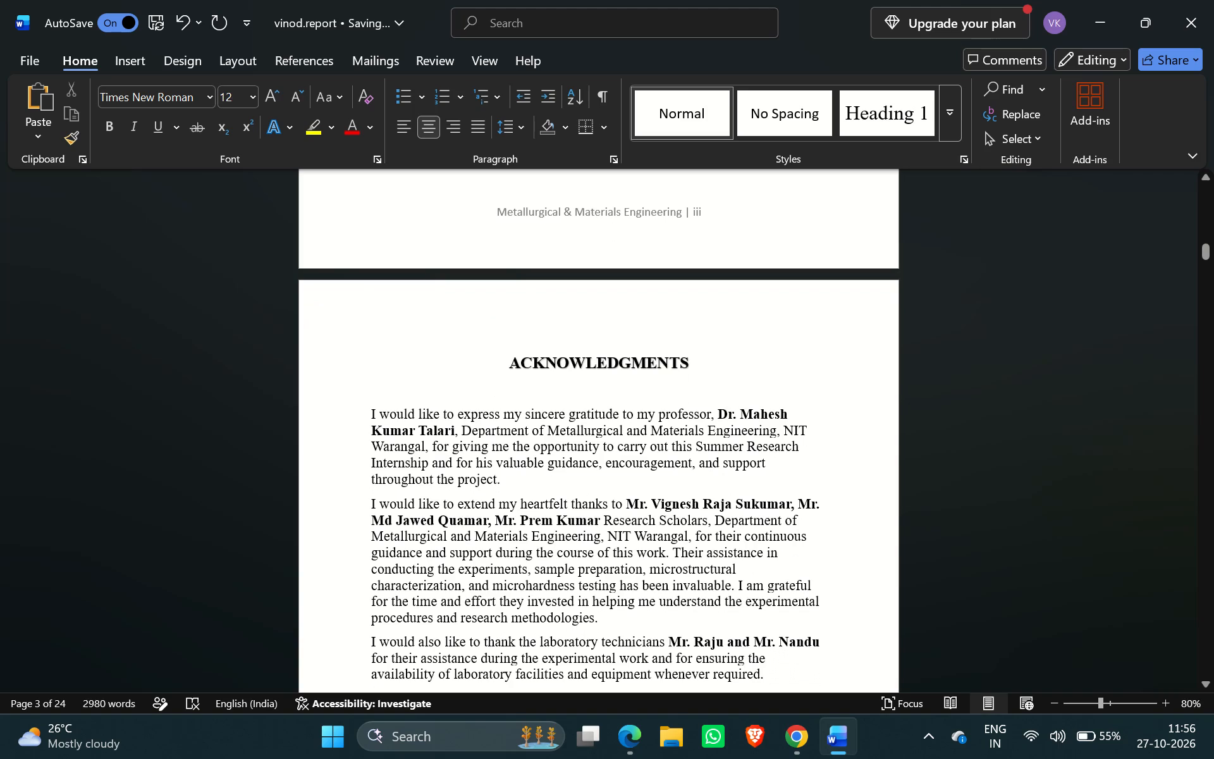
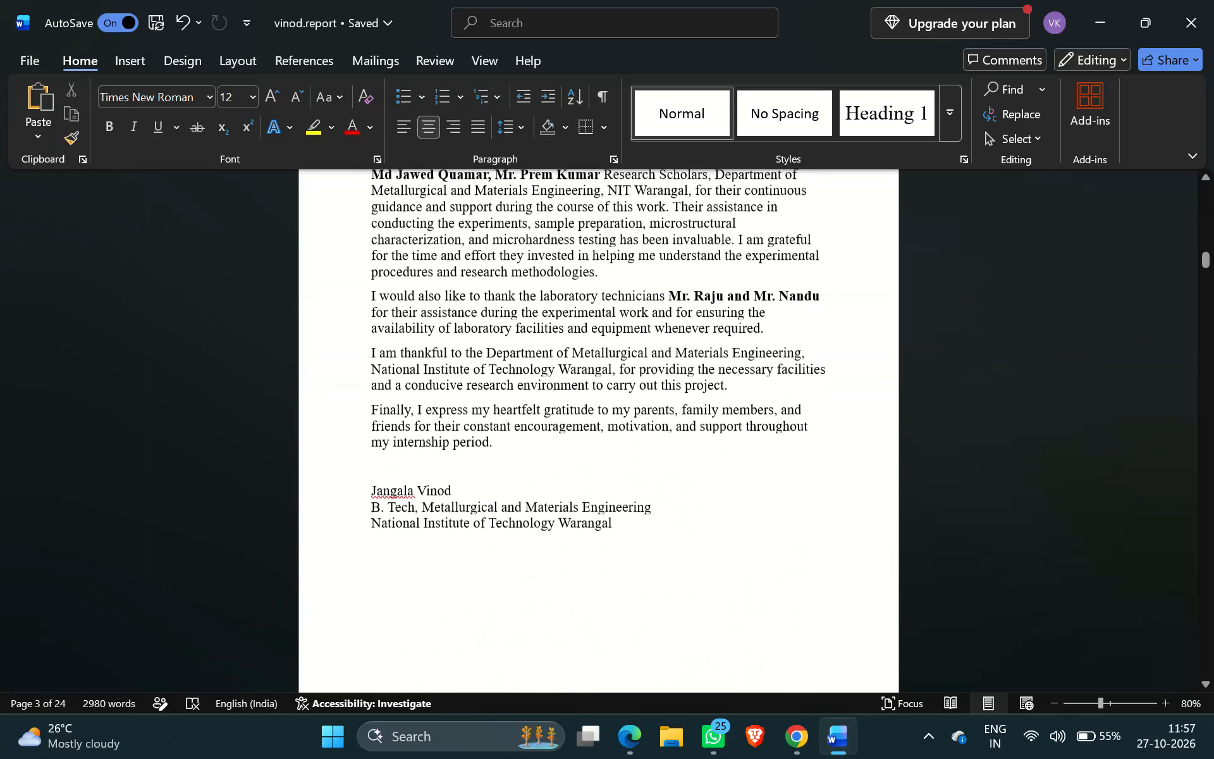
Look through the report's front matter from the Acknowledgments to the lists of tables and figures, abbreviations and notations.
scroll(721, 460, "down", 2)
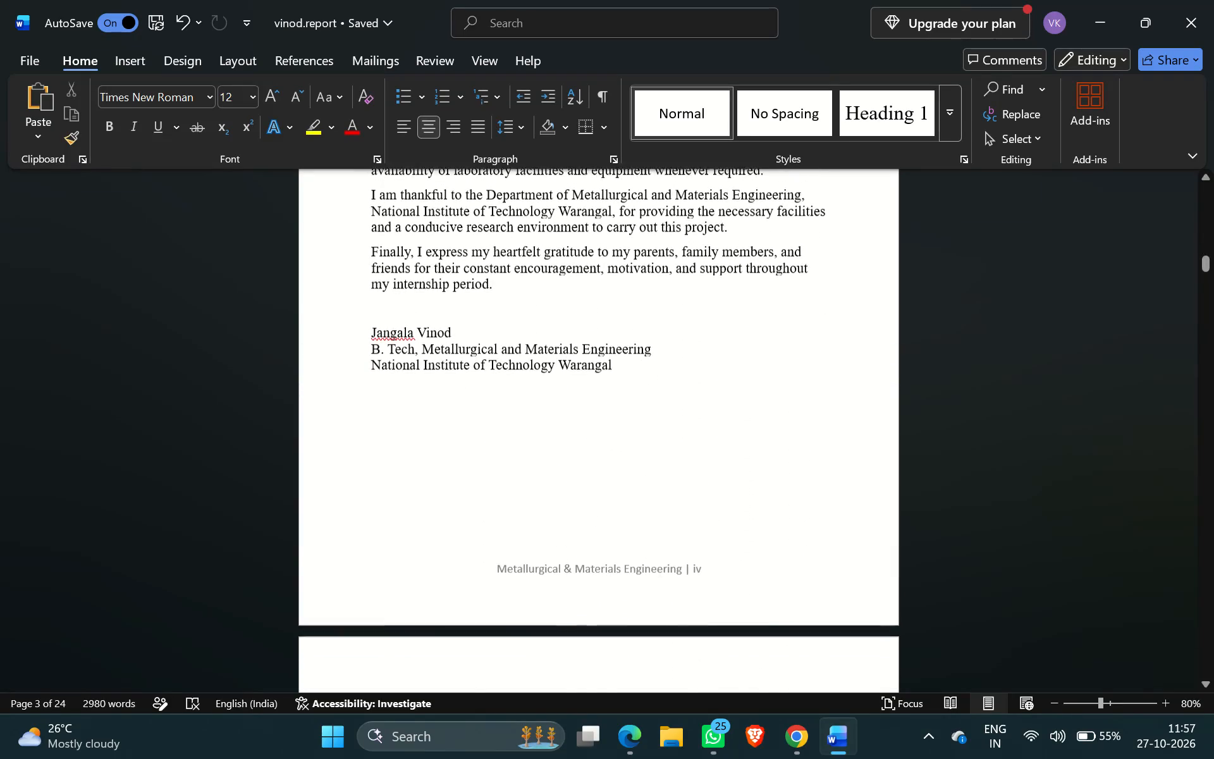
scroll(725, 450, "down", 6)
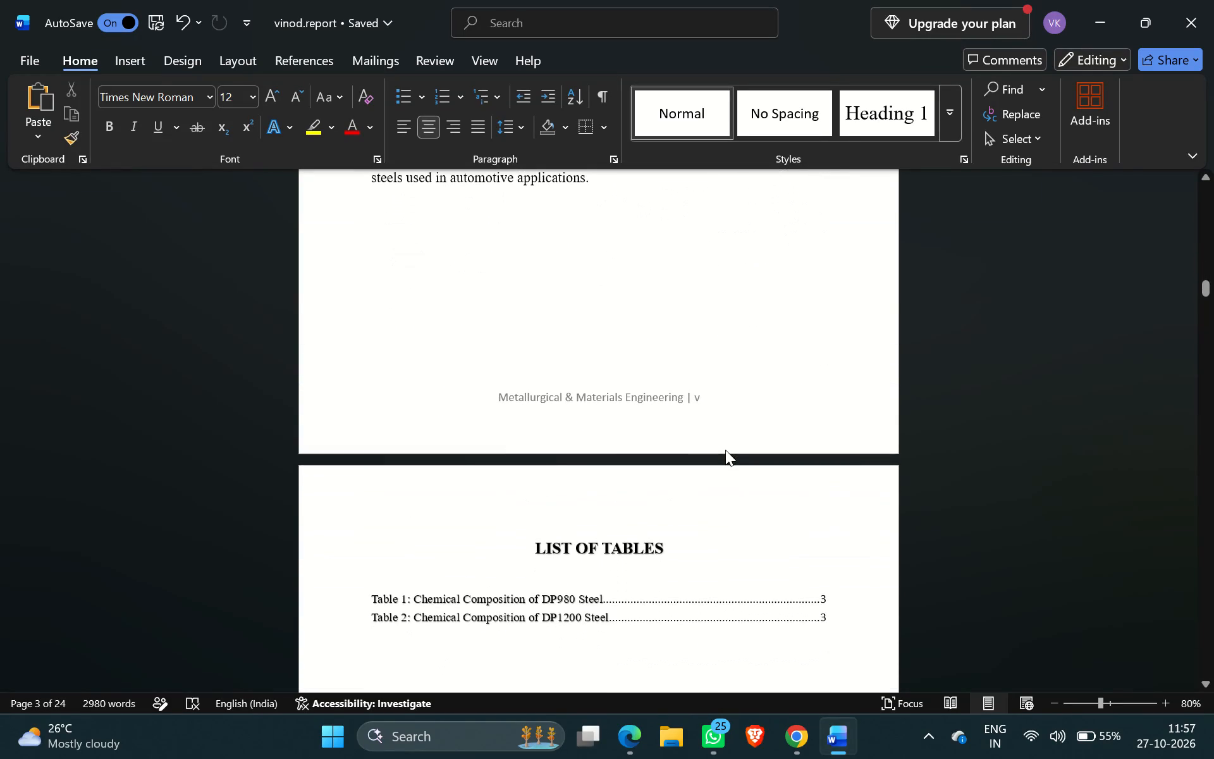
scroll(725, 450, "down", 2)
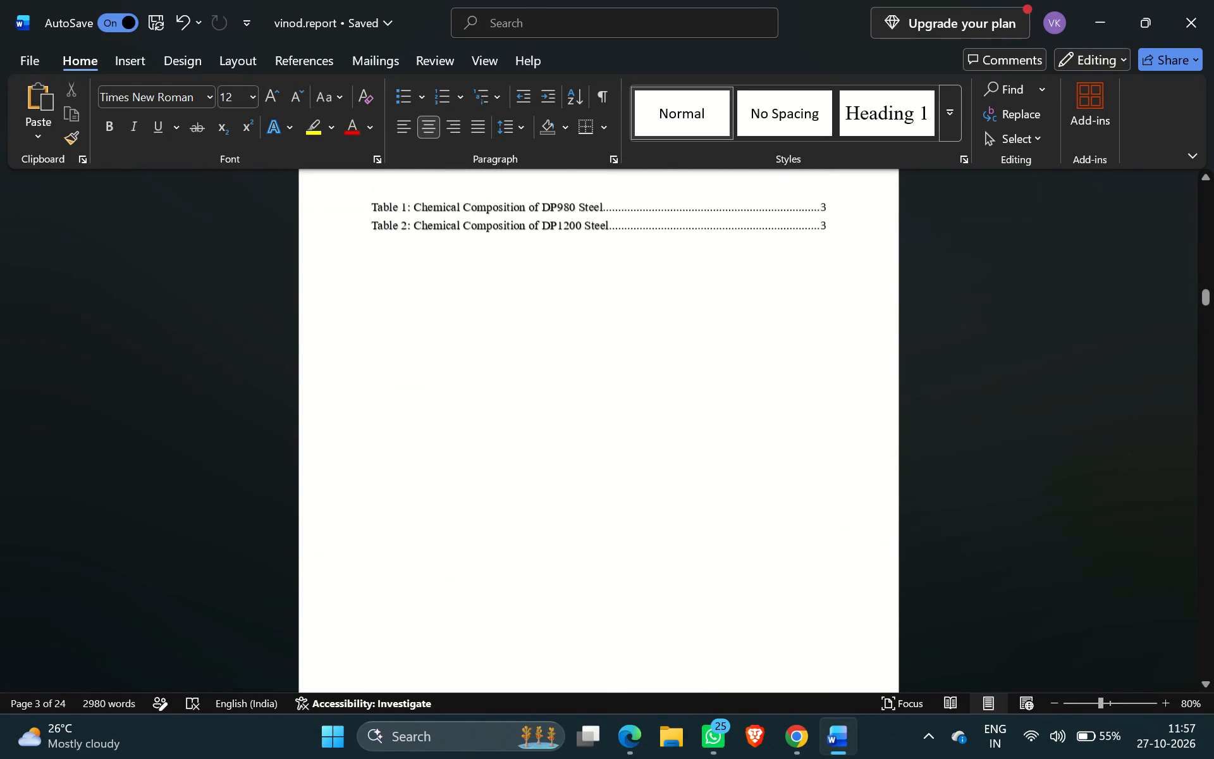
scroll(725, 450, "down", 3)
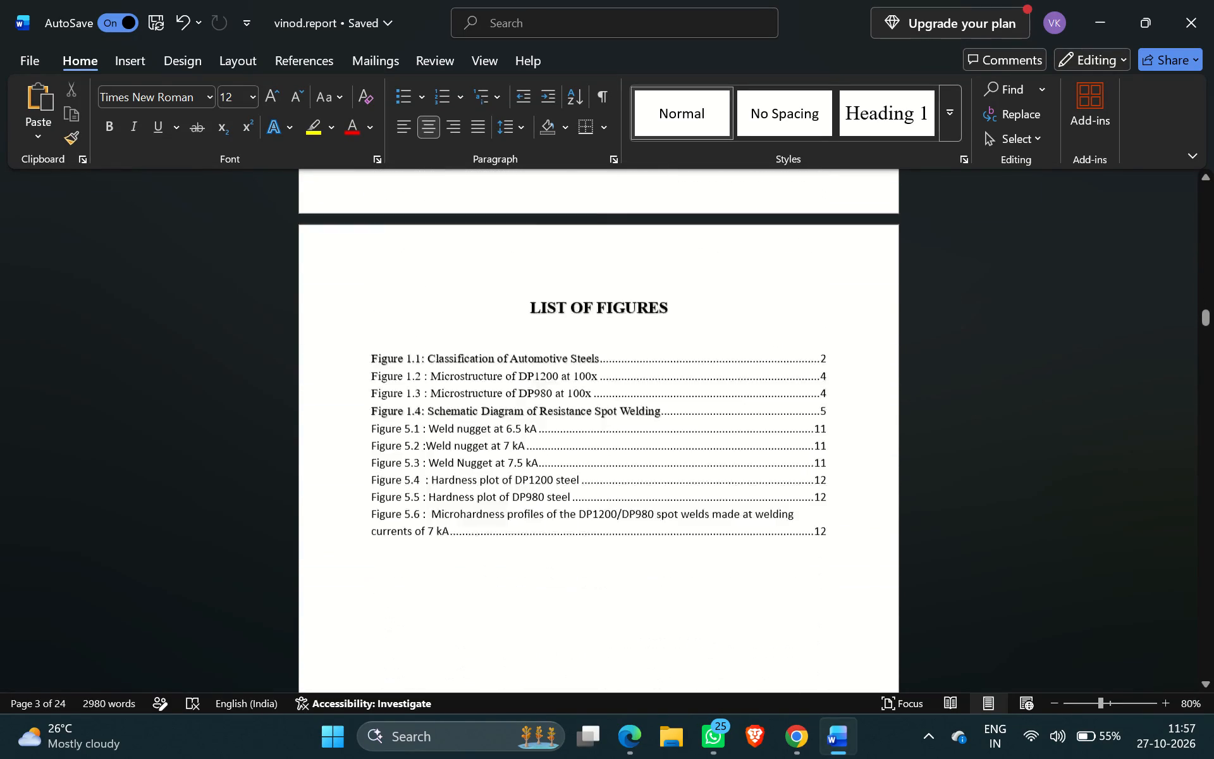
scroll(725, 450, "down", 1)
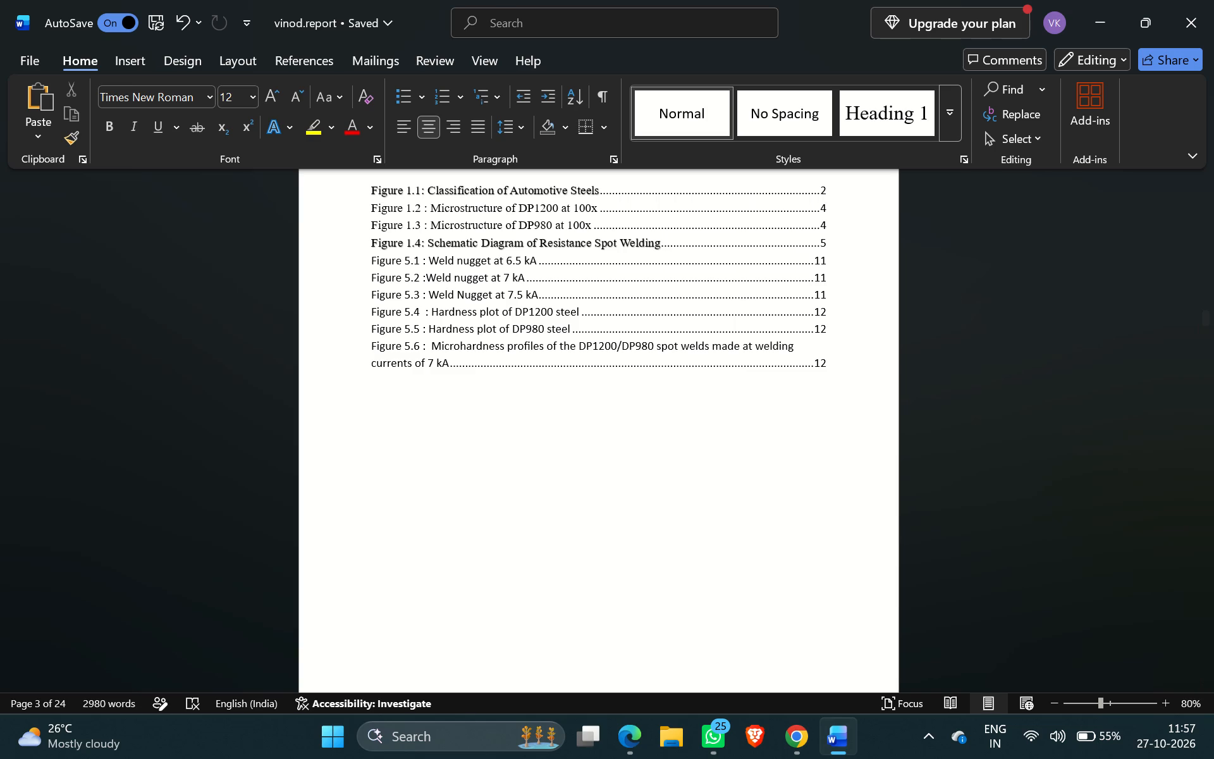
scroll(725, 450, "down", 4)
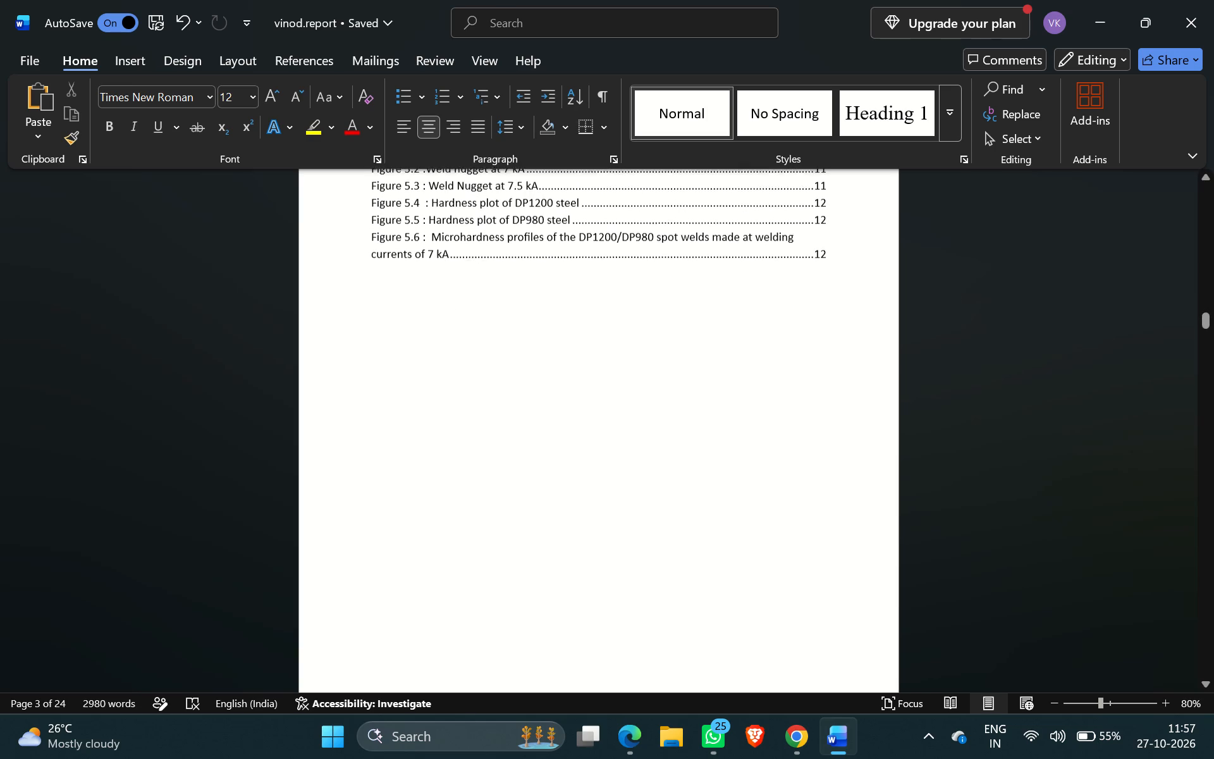
scroll(725, 450, "down", 1)
scroll(725, 450, "up", 4)
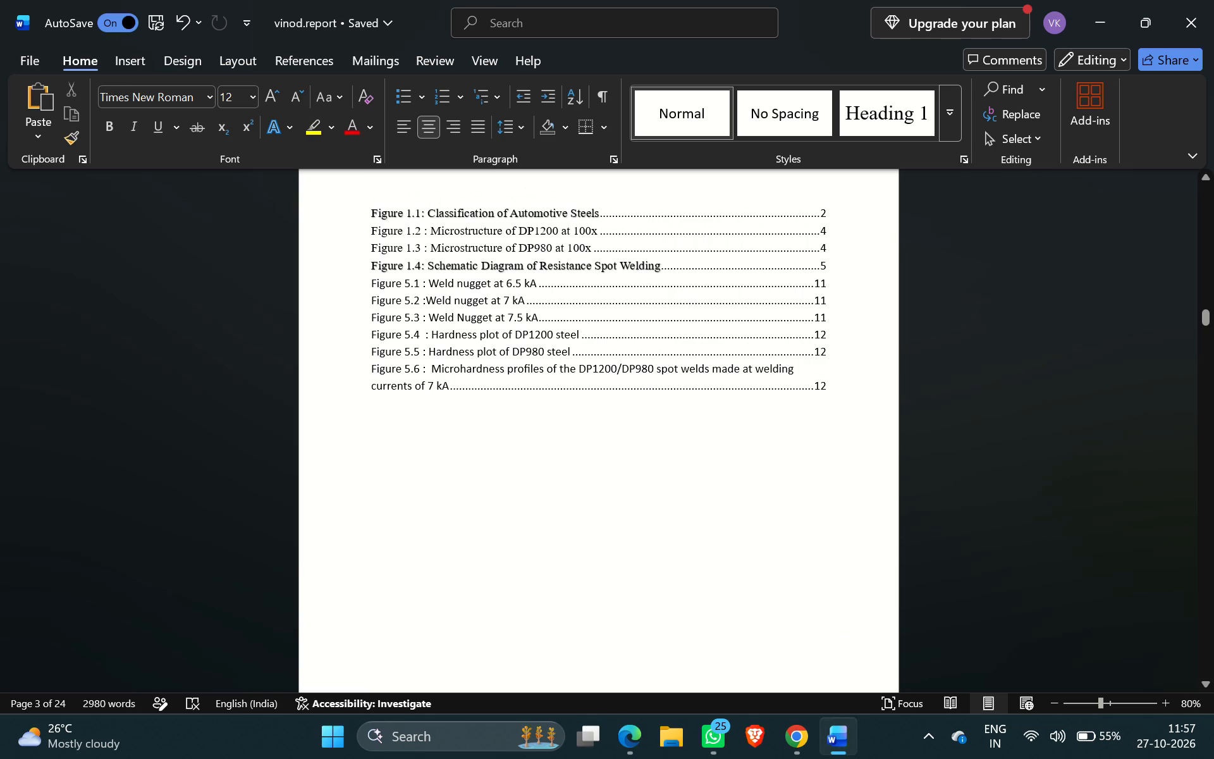
scroll(725, 450, "down", 6)
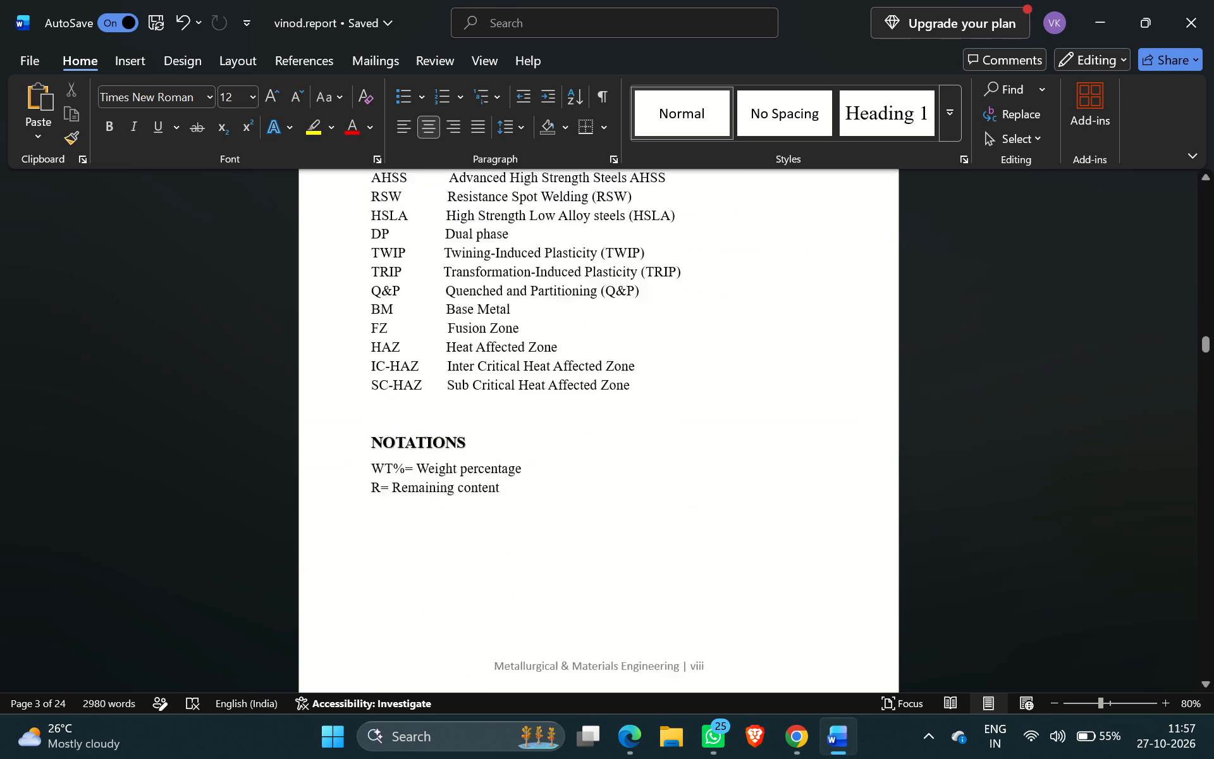
scroll(725, 450, "down", 4)
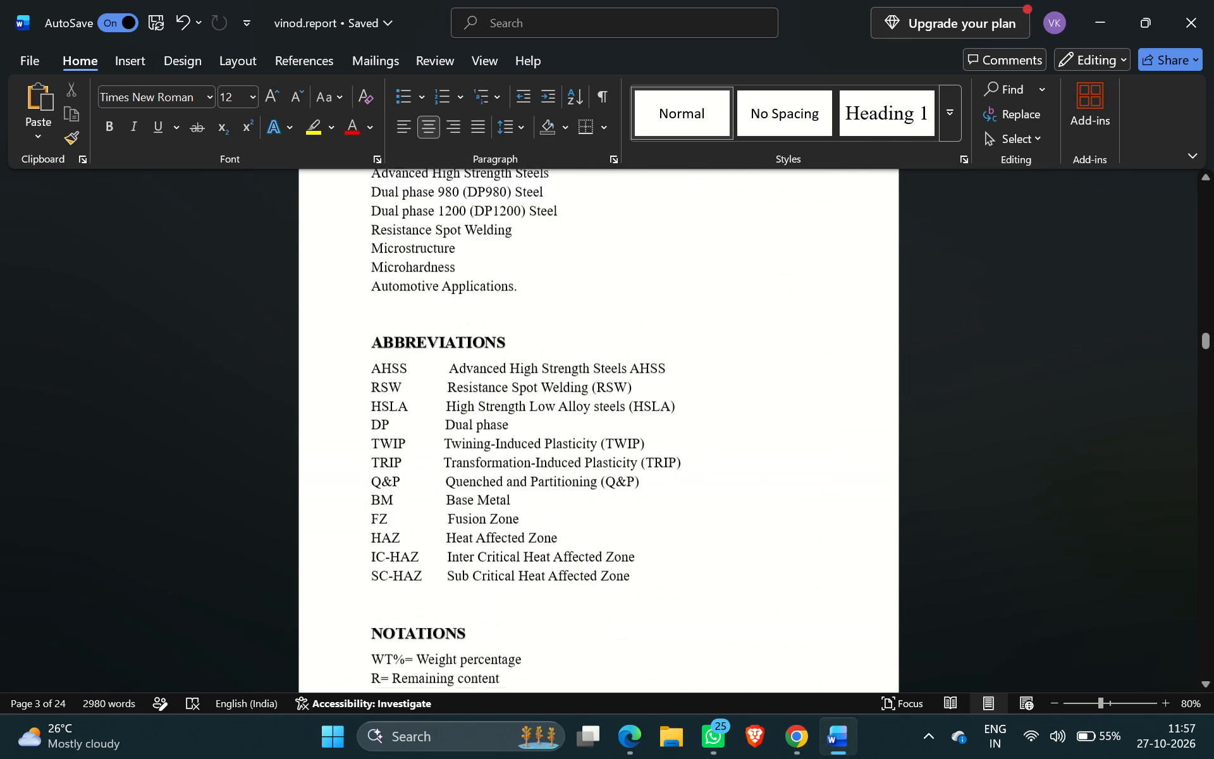
Review the introduction chapter, including the DP980 and DP1200 sections, composition tables, microstructure figures and resistance spot welding section.
scroll(725, 450, "down", 4)
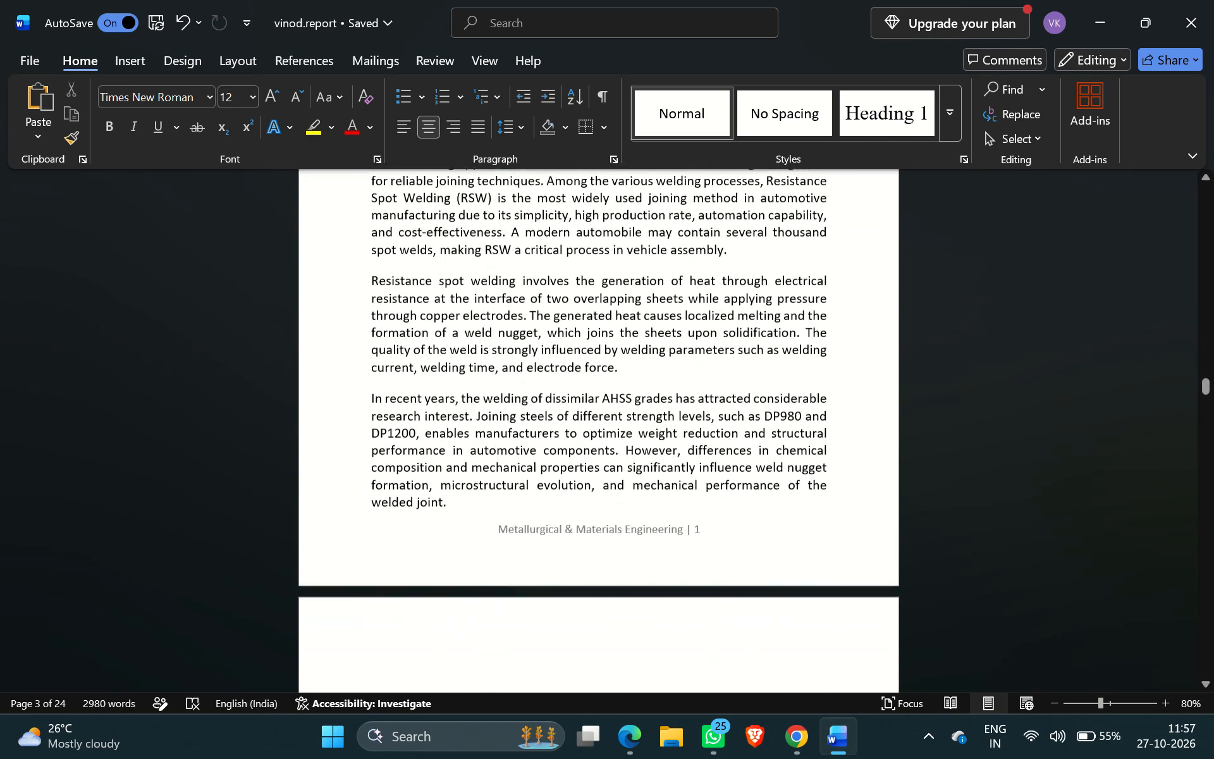
scroll(725, 450, "down", 7)
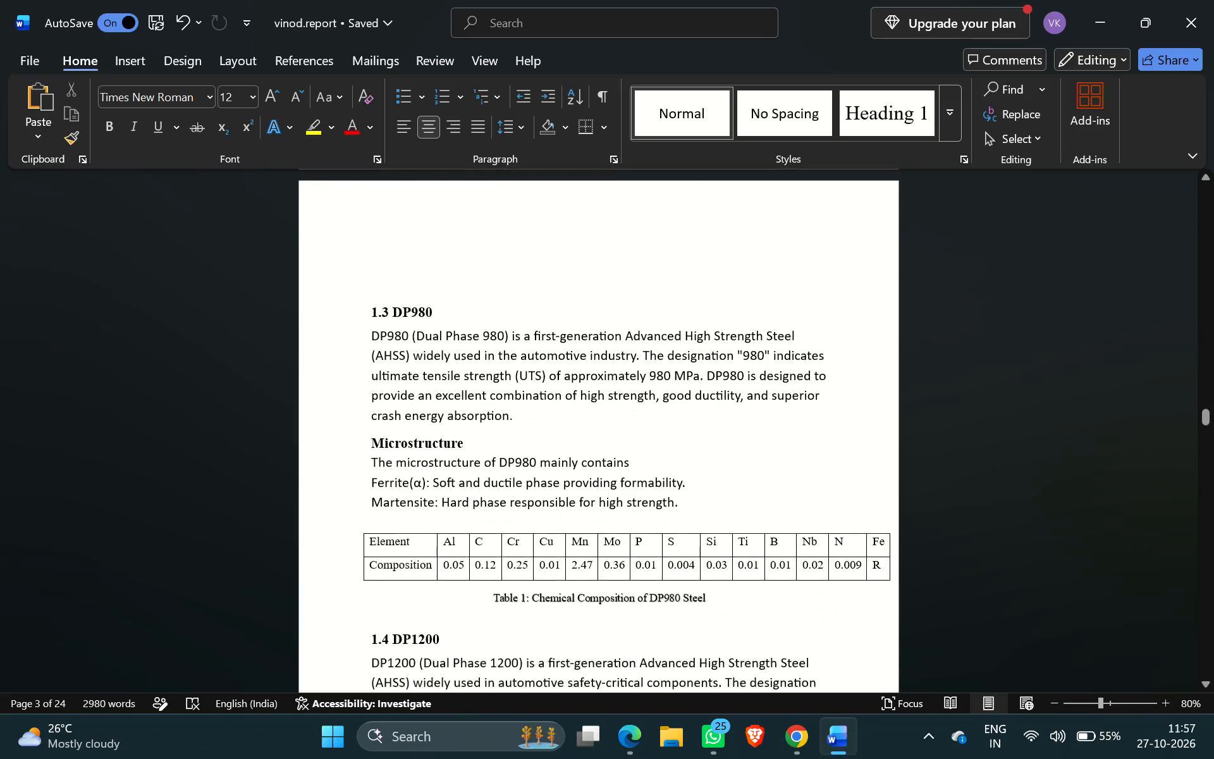
scroll(725, 450, "down", 5)
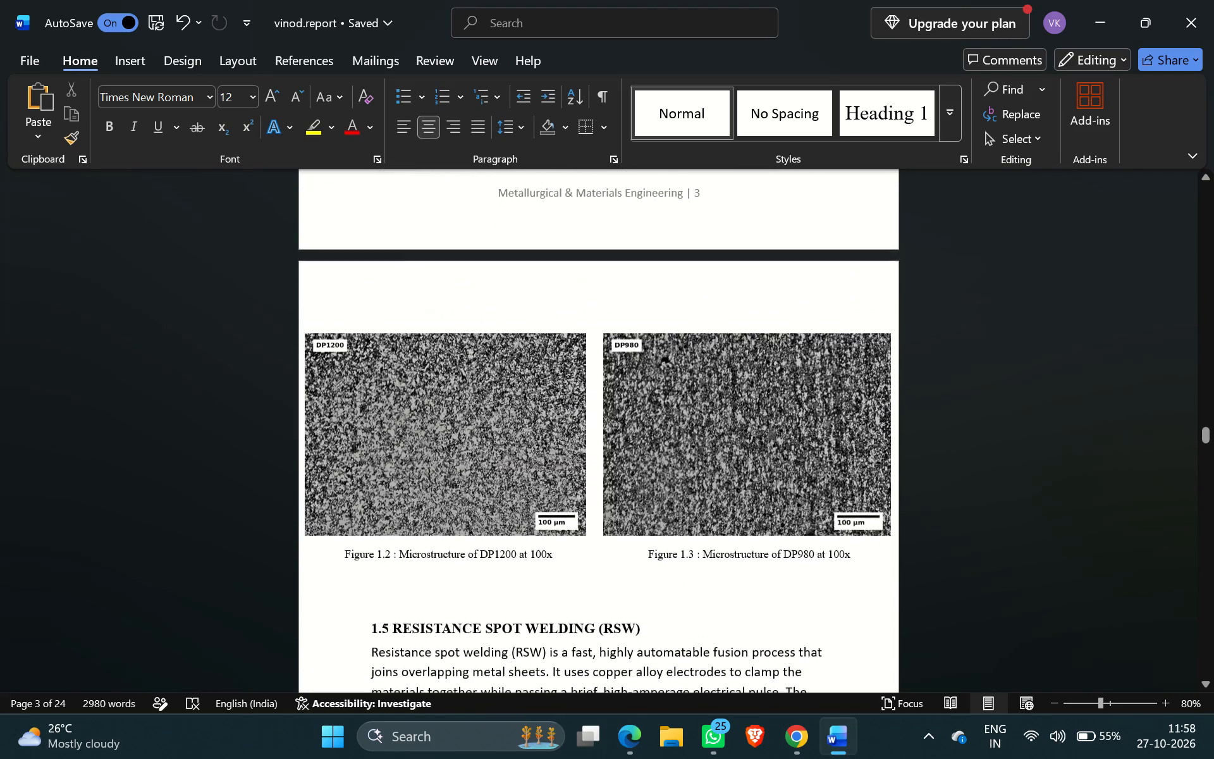
scroll(725, 450, "down", 3)
scroll(725, 450, "up", 5)
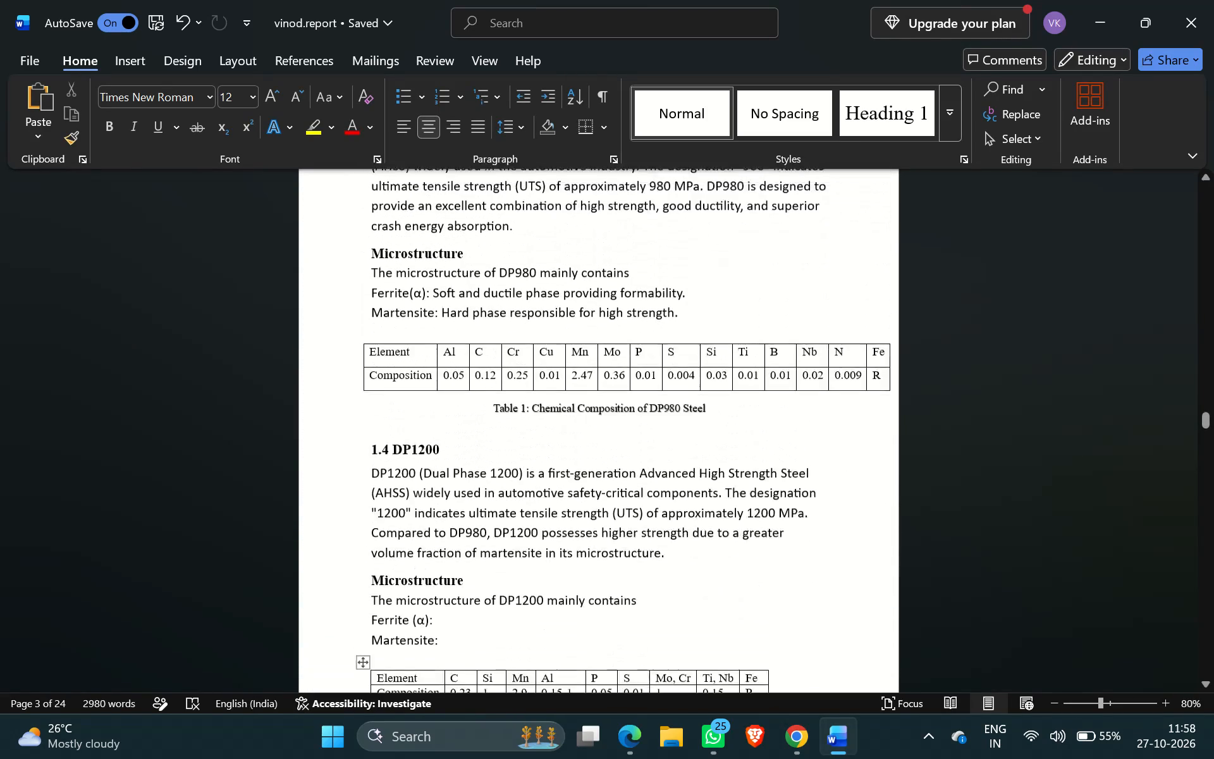
scroll(725, 450, "up", 1)
scroll(725, 450, "right", 1)
scroll(725, 450, "down", 1)
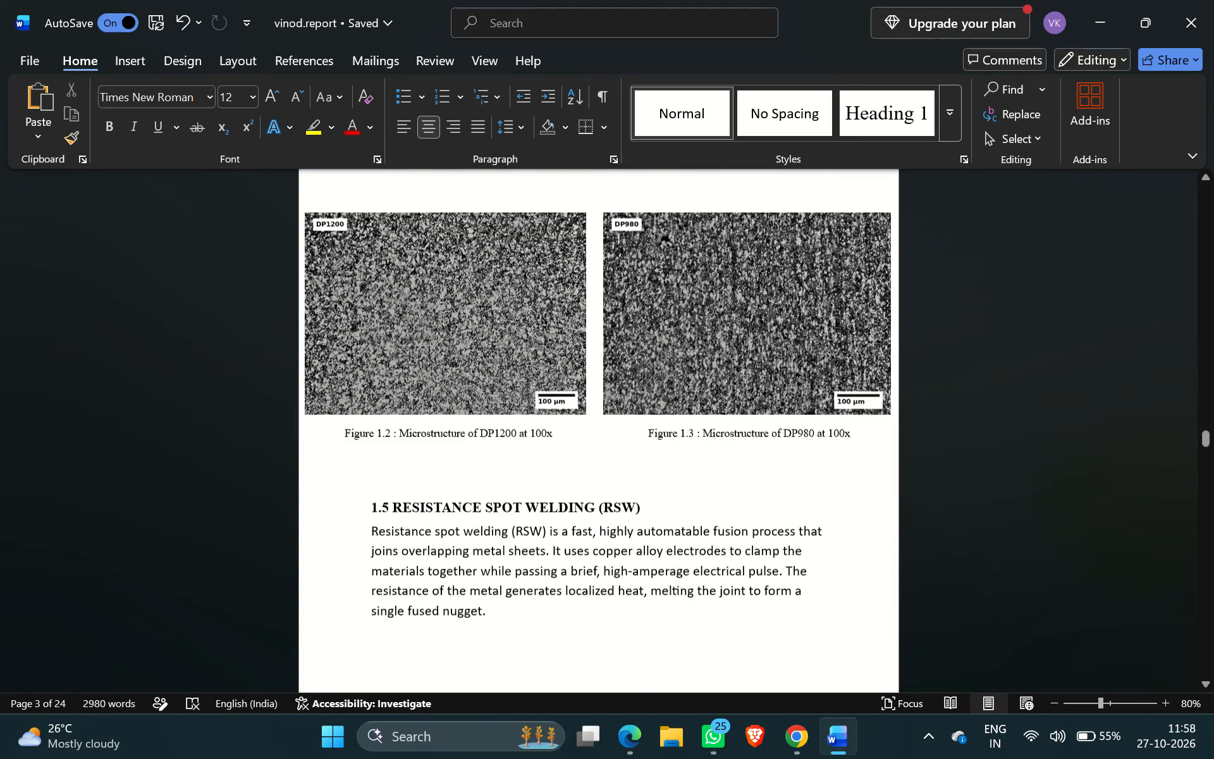
scroll(725, 450, "down", 2)
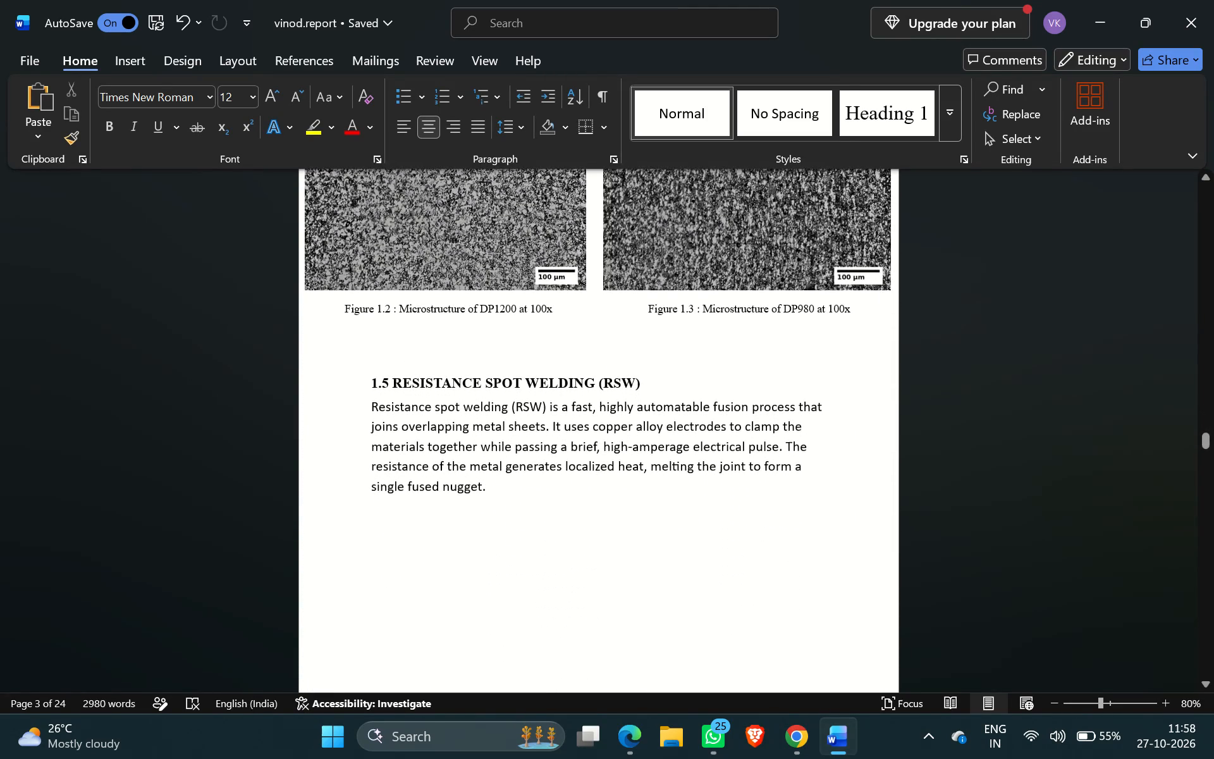
scroll(725, 450, "down", 2)
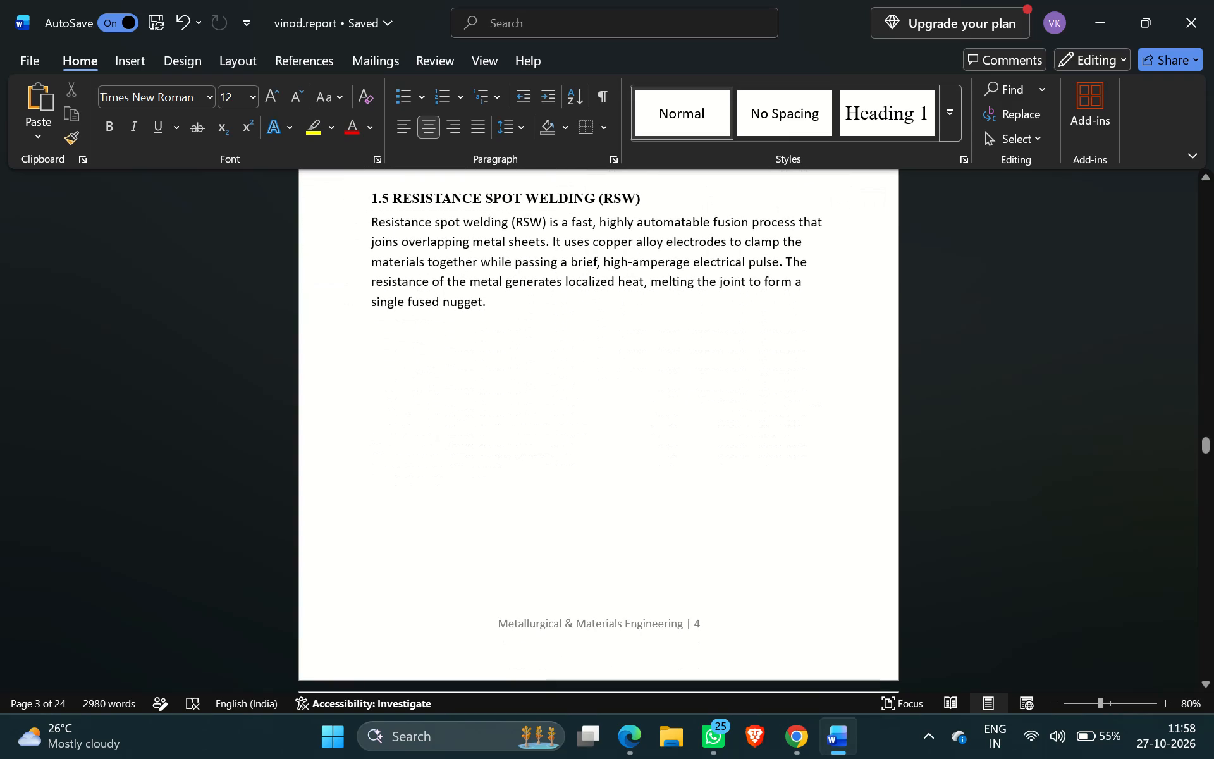
scroll(725, 450, "down", 4)
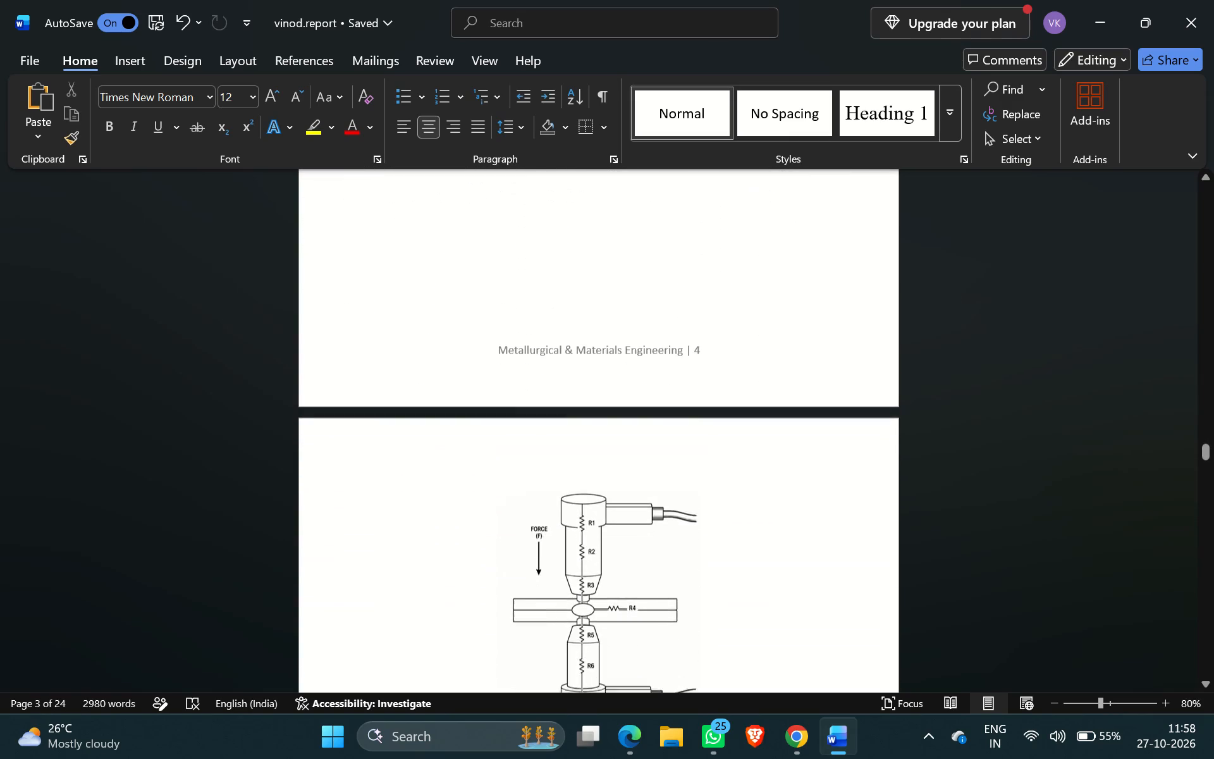
Look through the Literature Review and Objectives of Study chapters, checking their text and page layout.
scroll(725, 450, "down", 4)
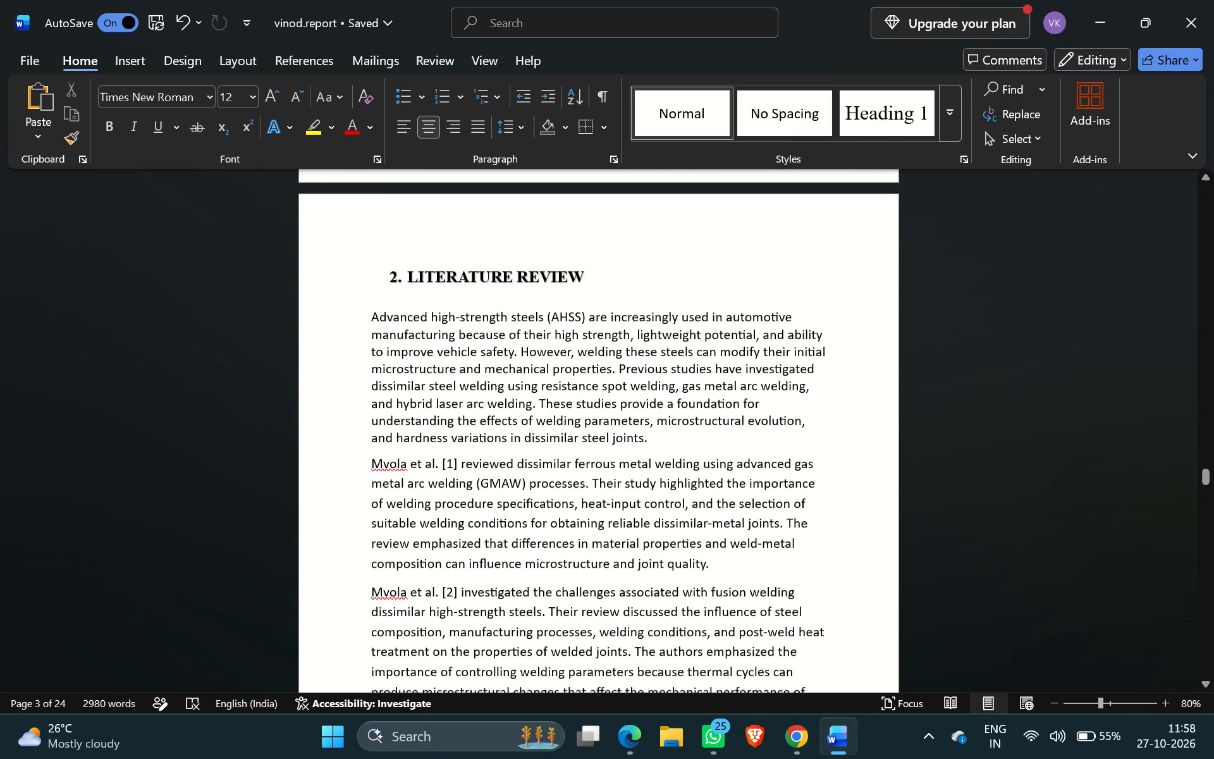
scroll(725, 450, "down", 3)
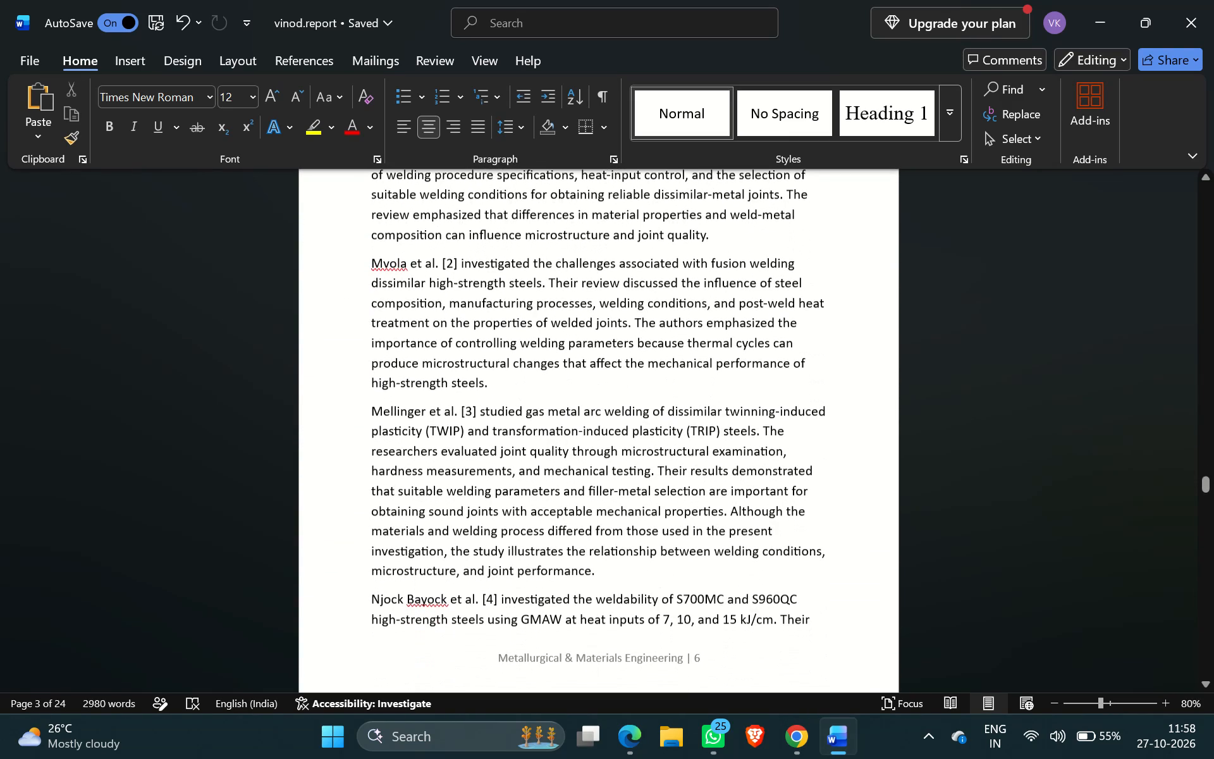
scroll(725, 450, "down", 12)
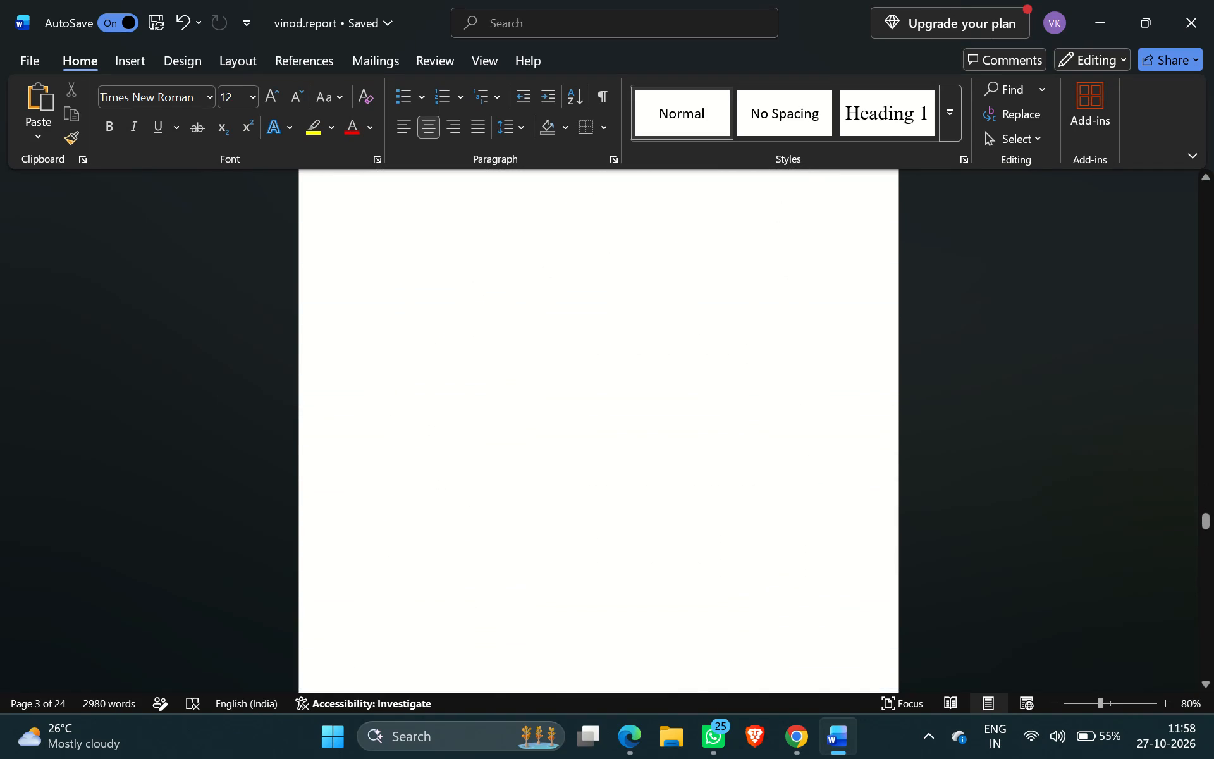
scroll(725, 450, "down", 5)
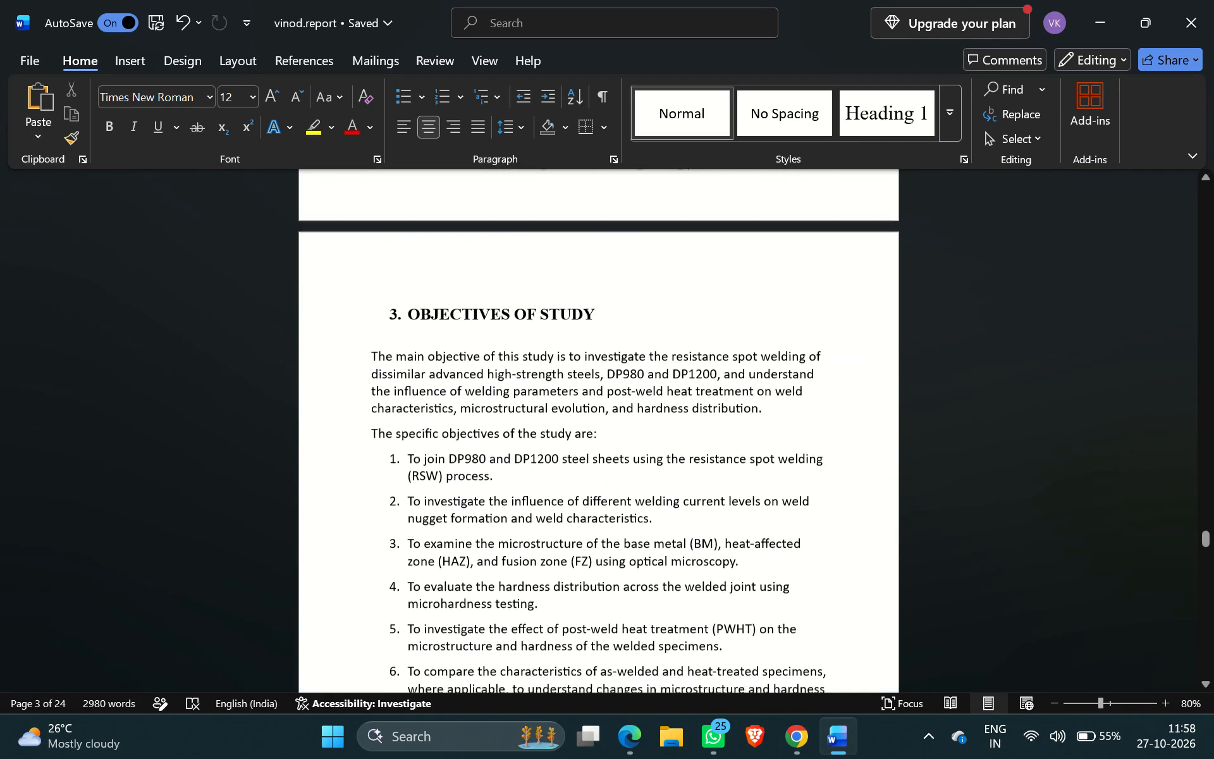
scroll(725, 450, "down", 1)
scroll(725, 450, "up", 1)
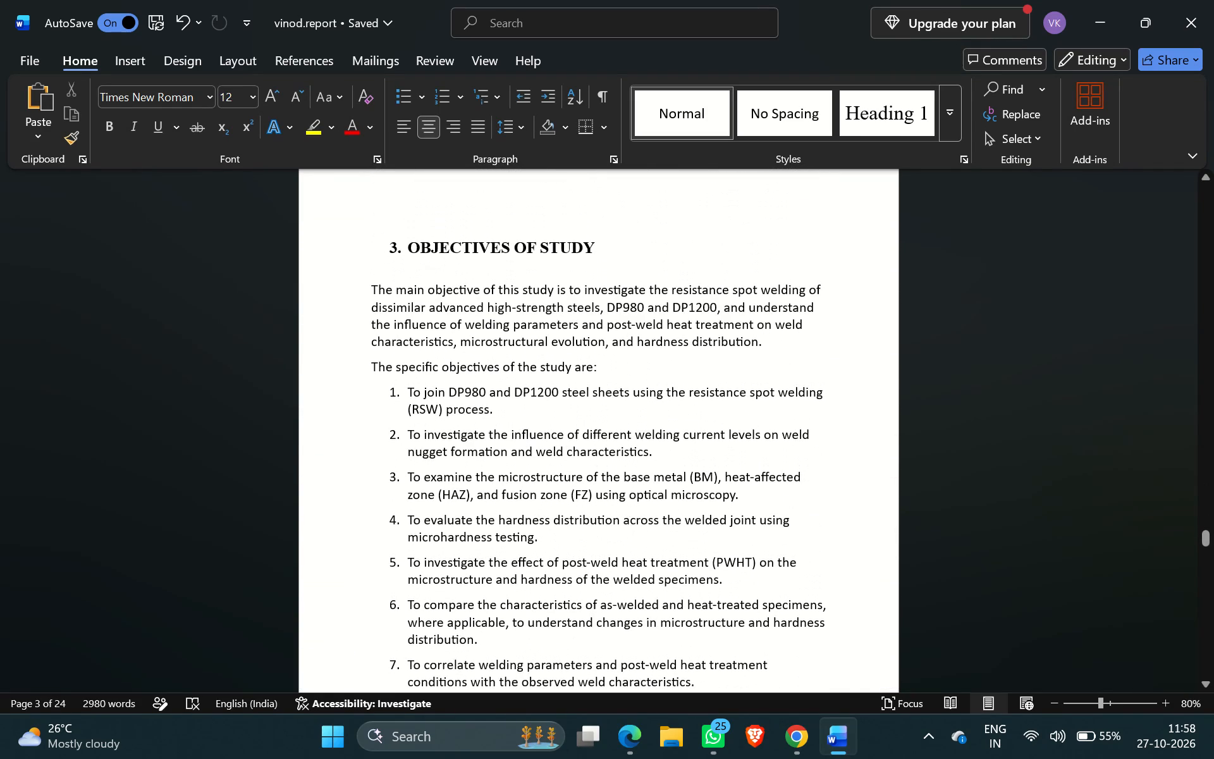
scroll(725, 450, "up", 1)
scroll(725, 450, "right", 1)
scroll(725, 450, "down", 1)
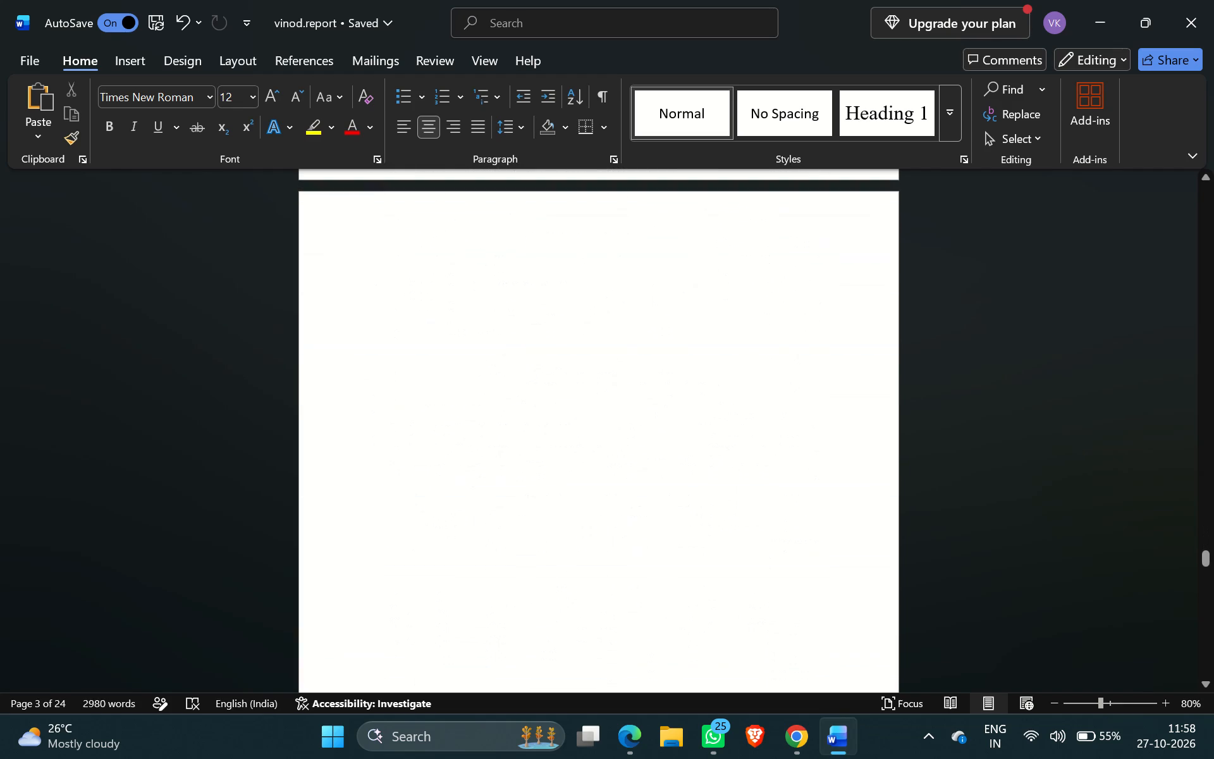
Examine the Results chapter's weld nugget images and hardness plots, and the pages that follow.
scroll(725, 450, "down", 5)
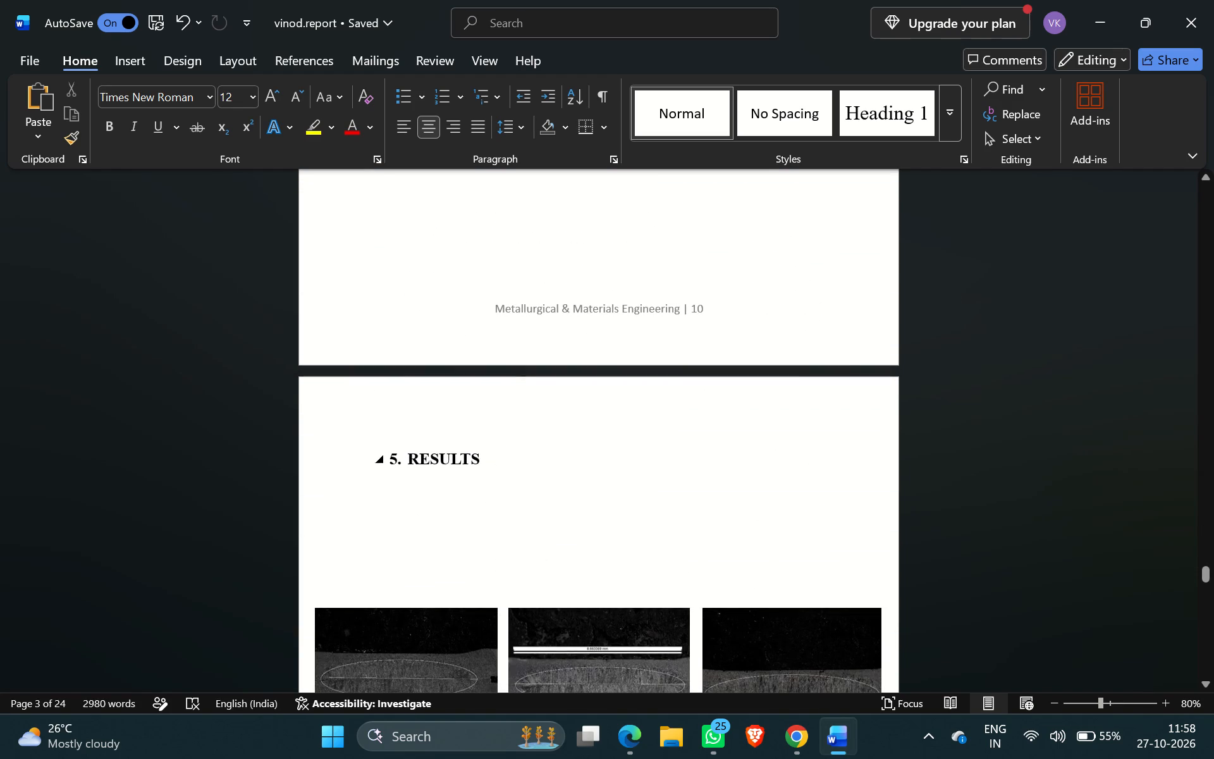
scroll(725, 450, "down", 4)
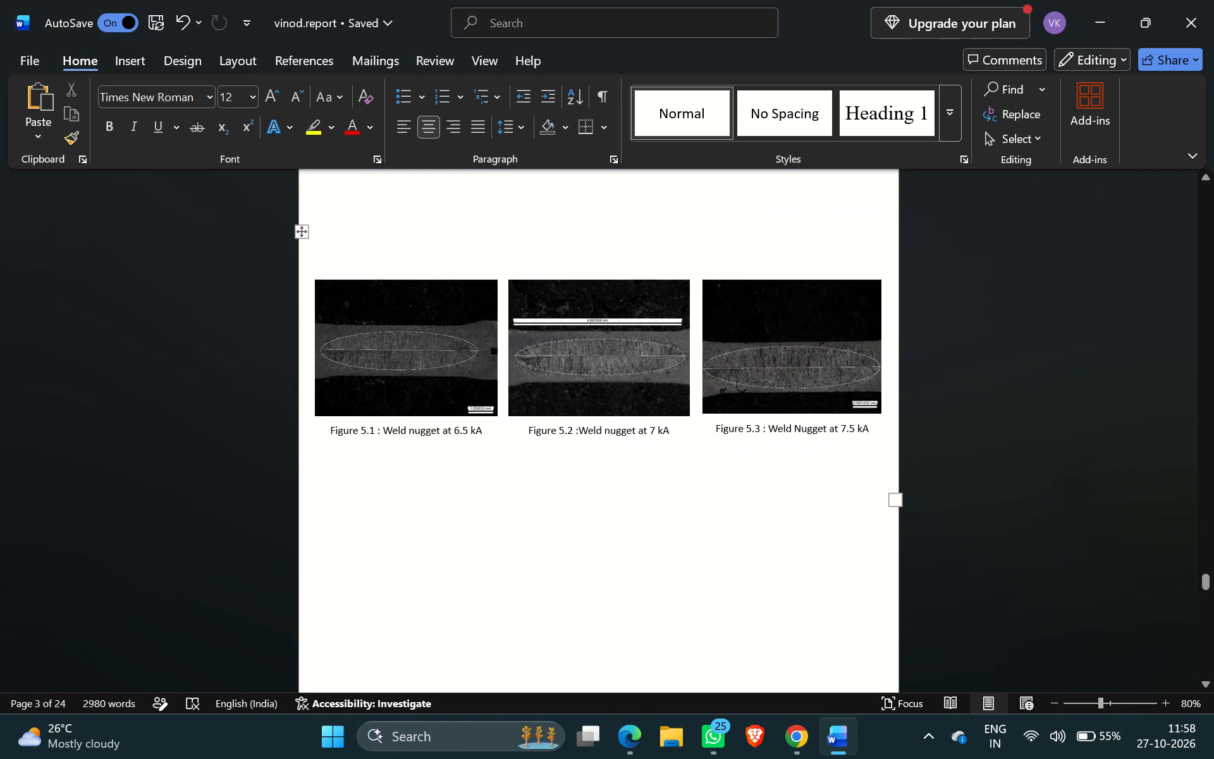
scroll(725, 450, "down", 5)
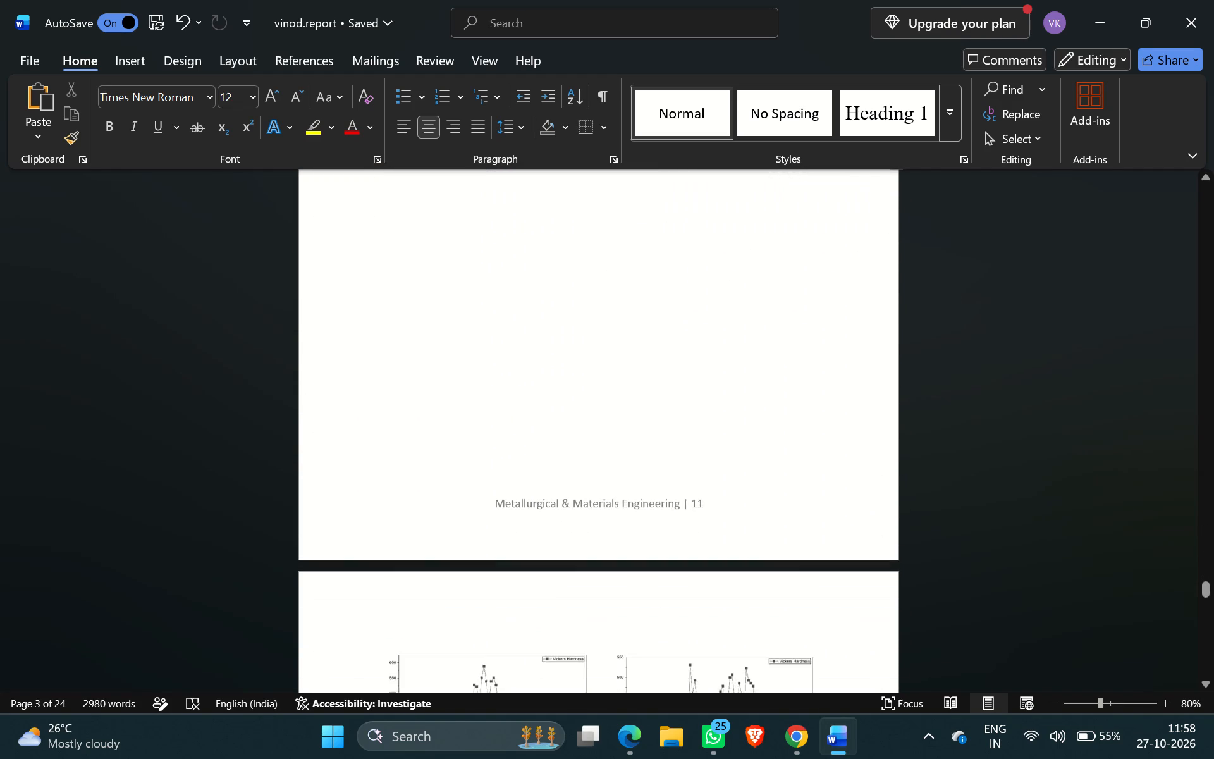
scroll(725, 450, "down", 6)
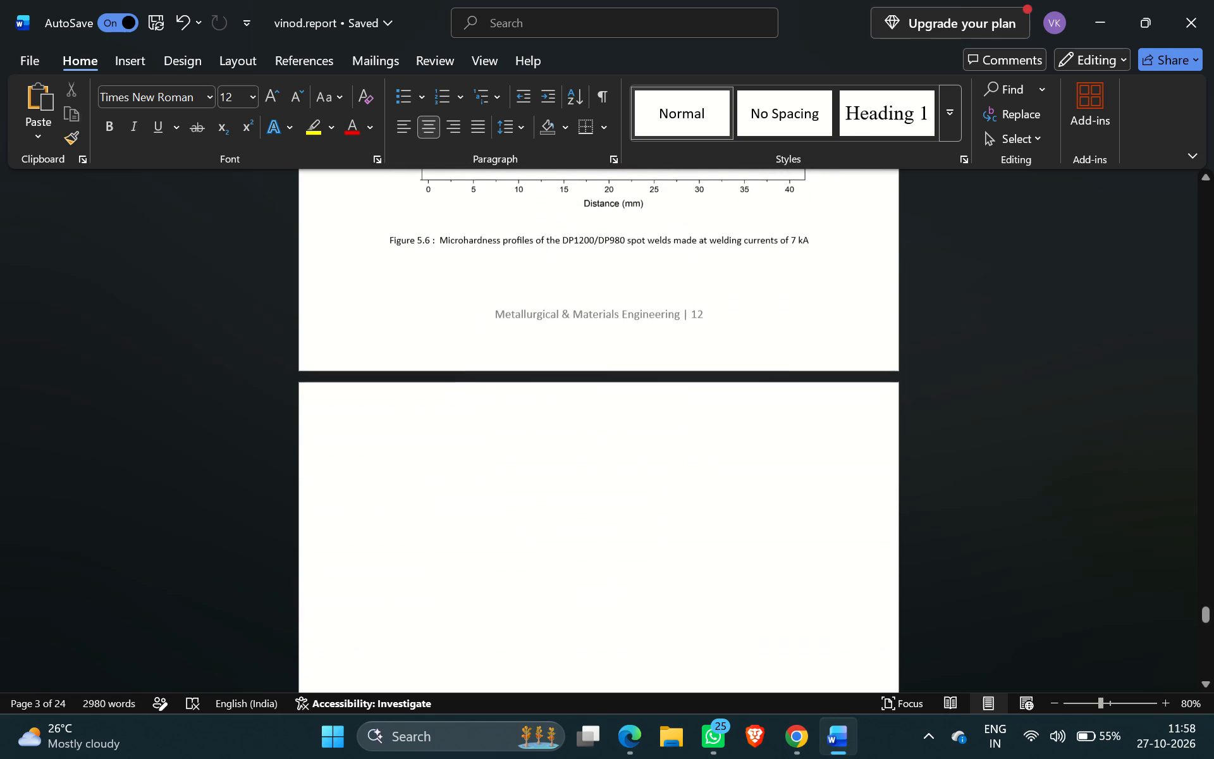
scroll(725, 450, "down", 2)
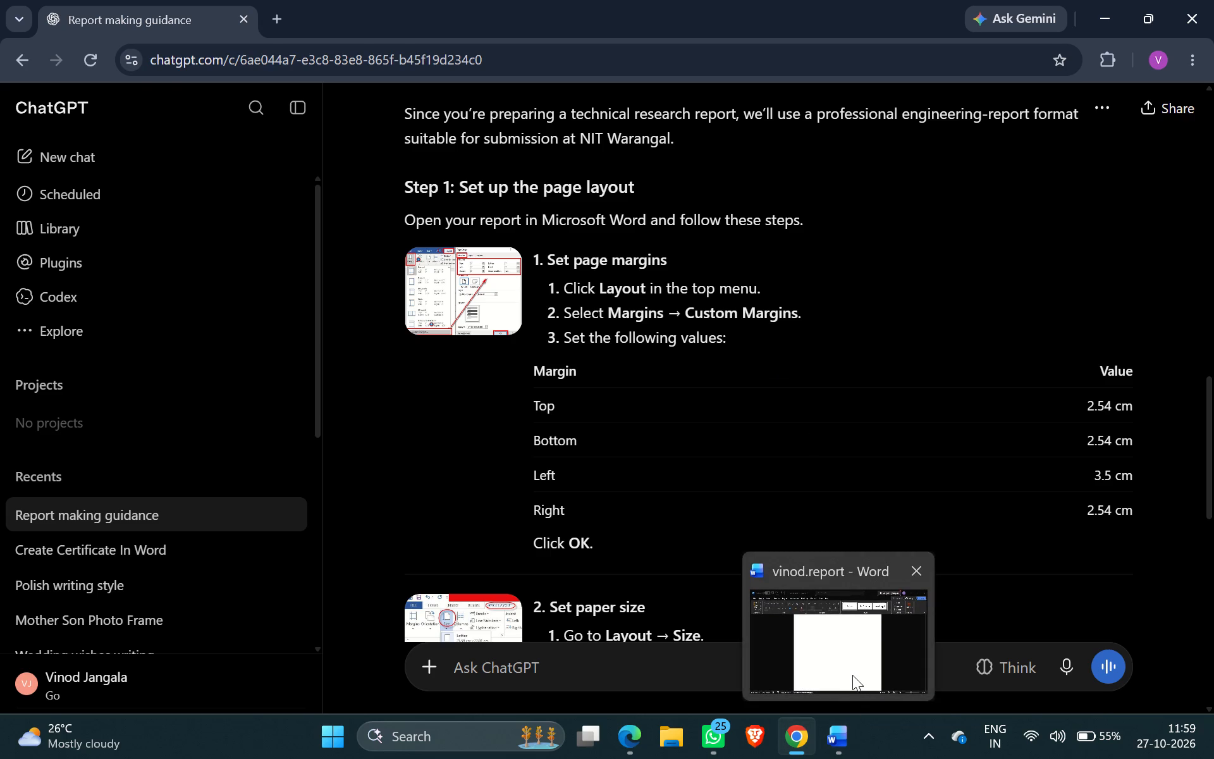
left_click(857, 665)
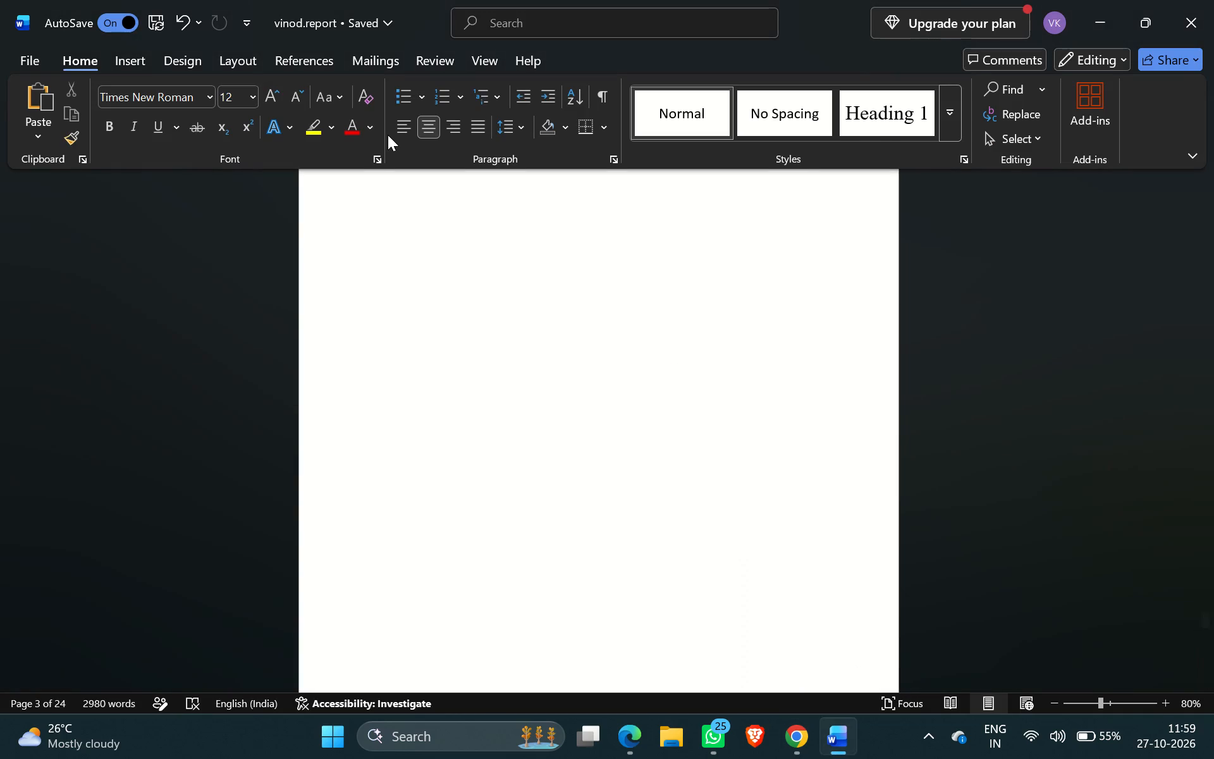
left_click(248, 61)
scroll(605, 489, "up", 6)
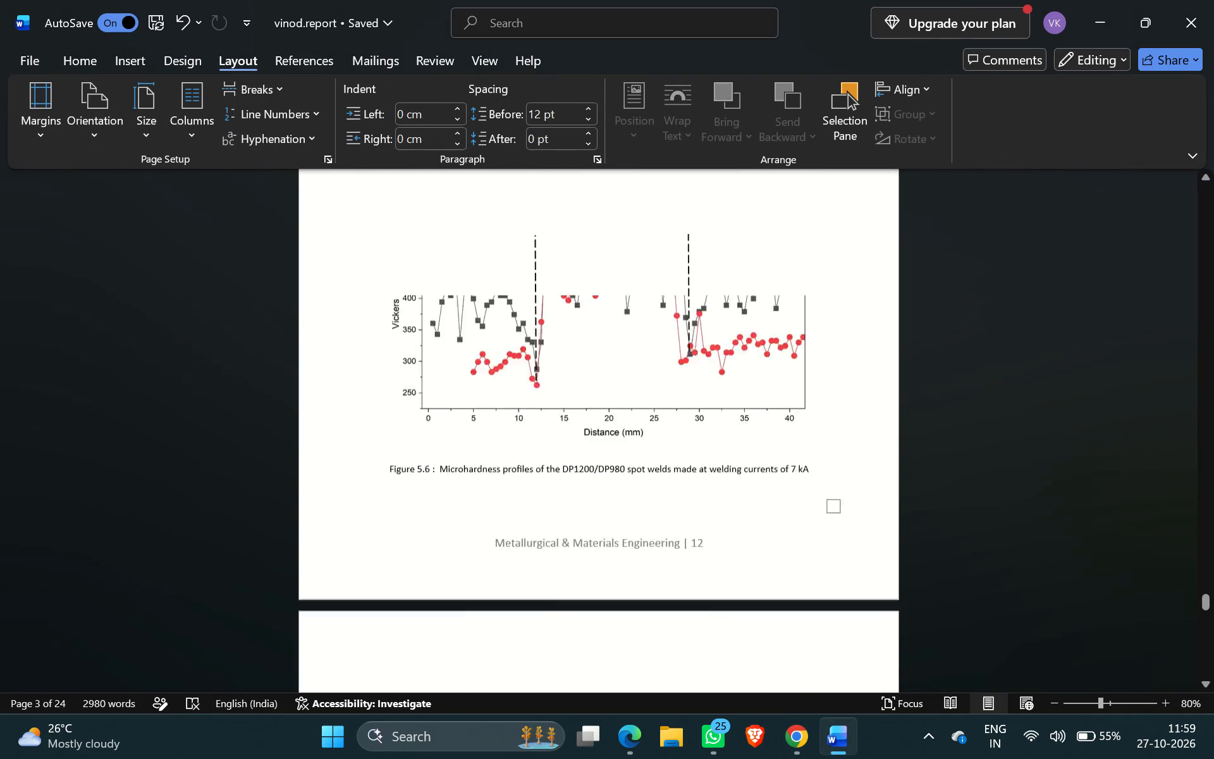
scroll(605, 489, "up", 1)
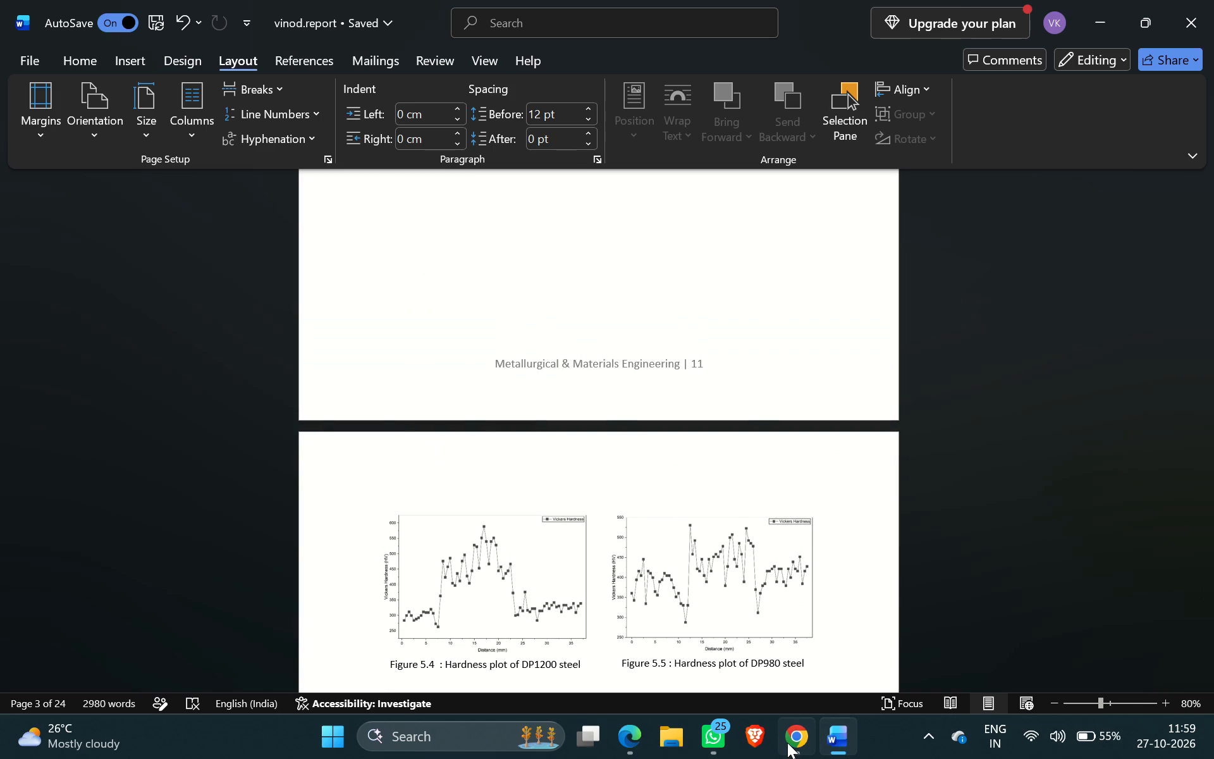
left_click(797, 730)
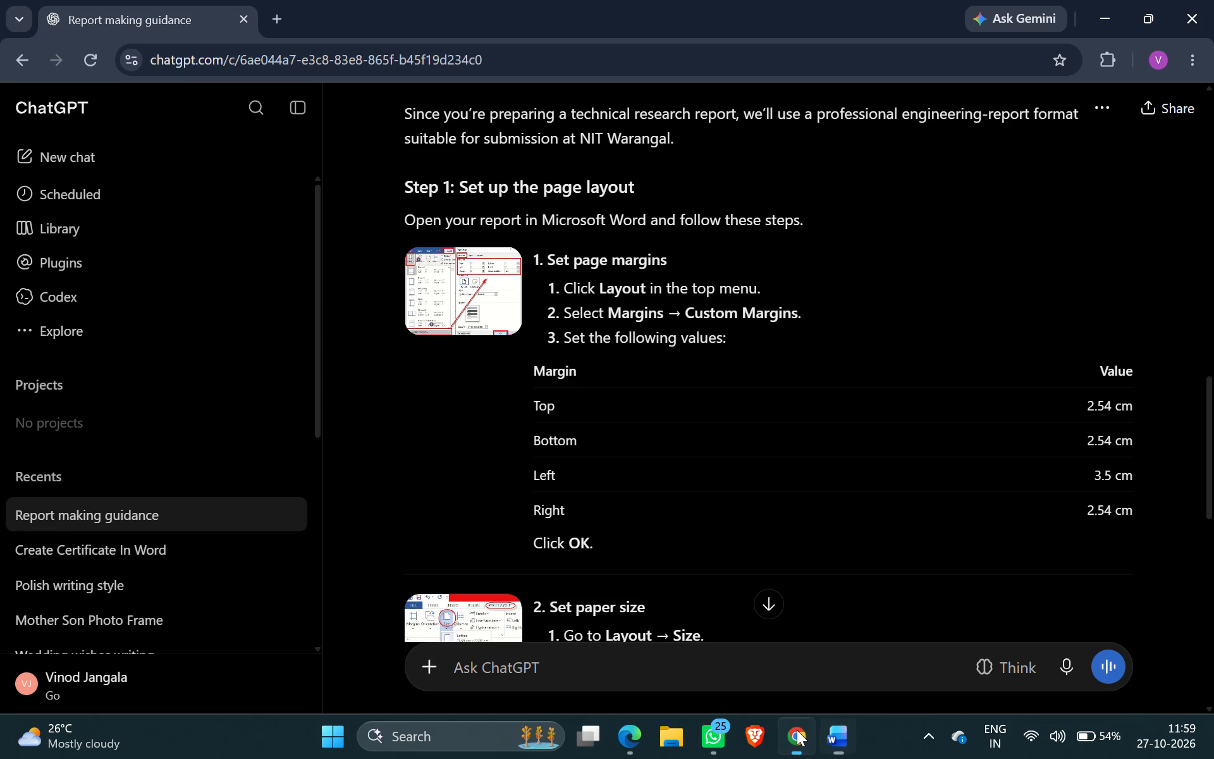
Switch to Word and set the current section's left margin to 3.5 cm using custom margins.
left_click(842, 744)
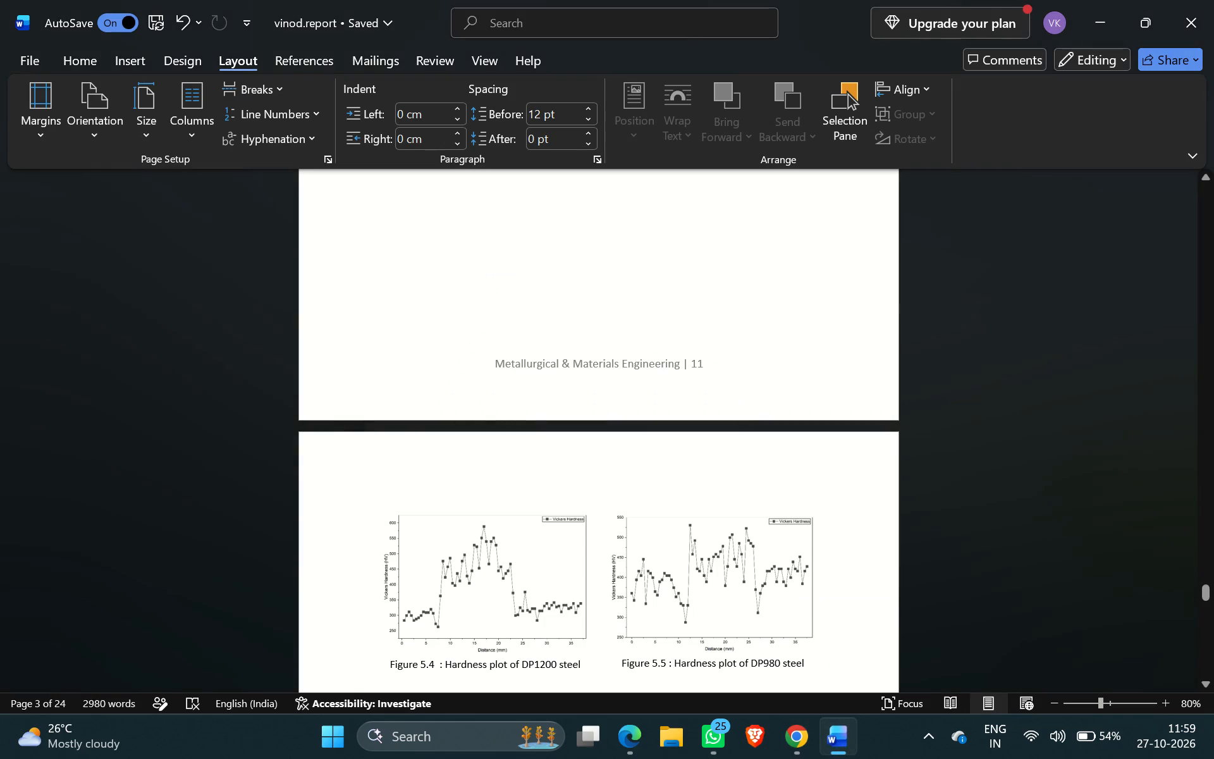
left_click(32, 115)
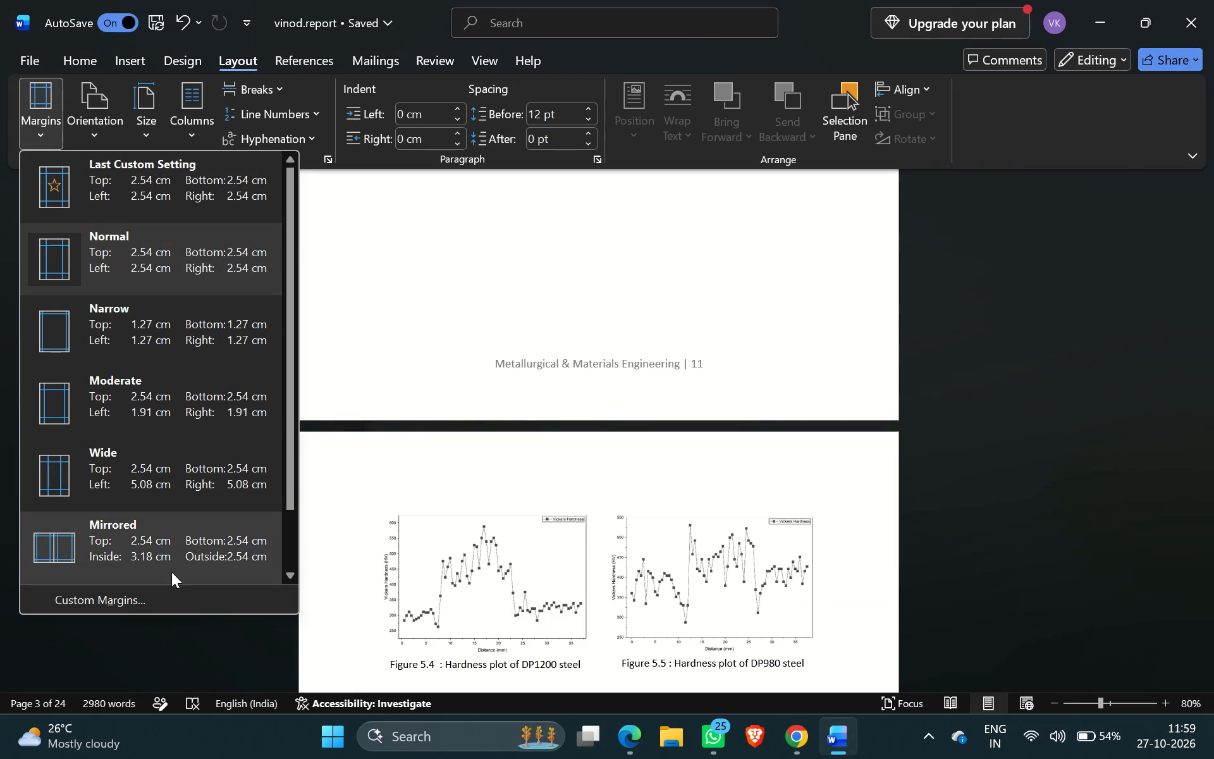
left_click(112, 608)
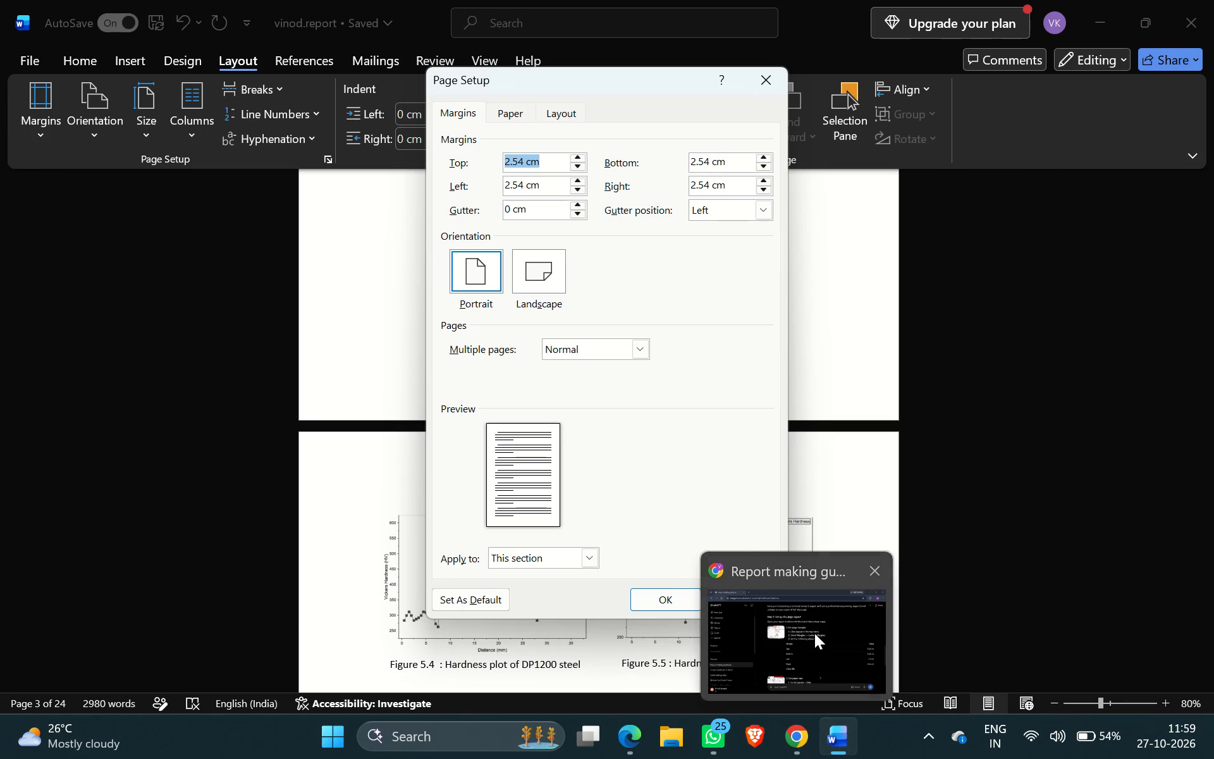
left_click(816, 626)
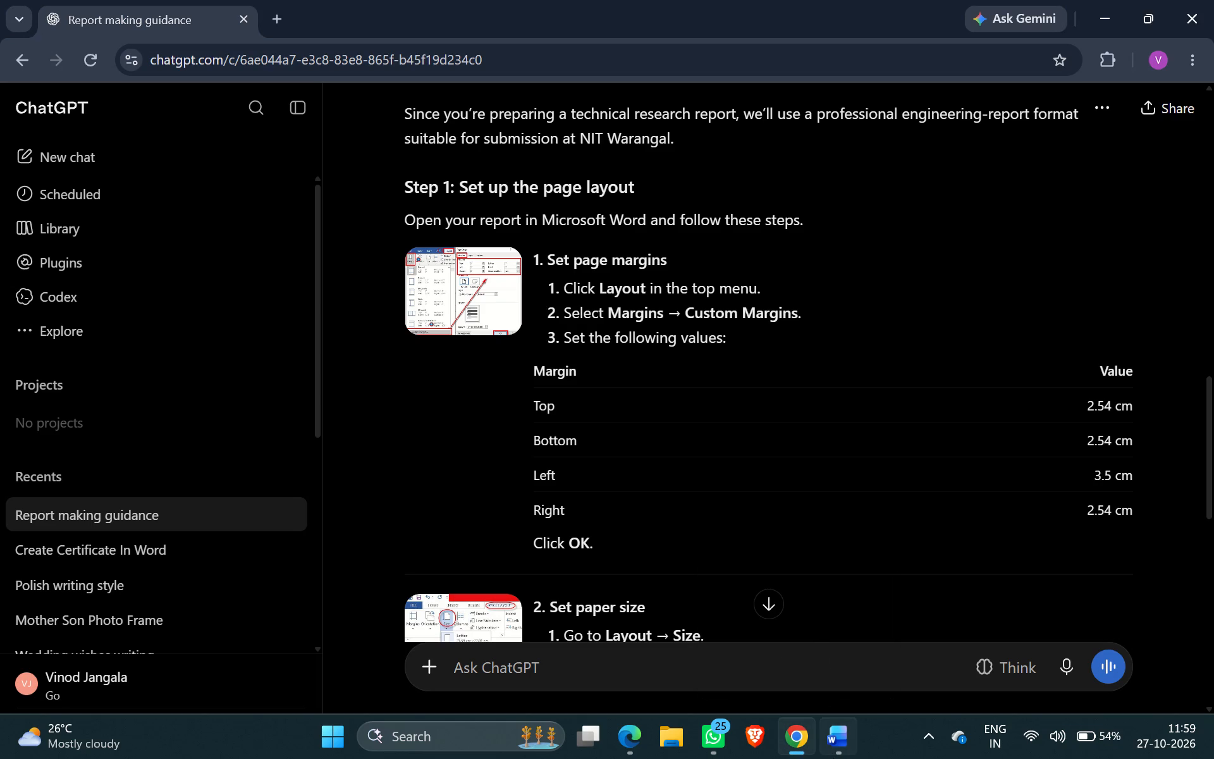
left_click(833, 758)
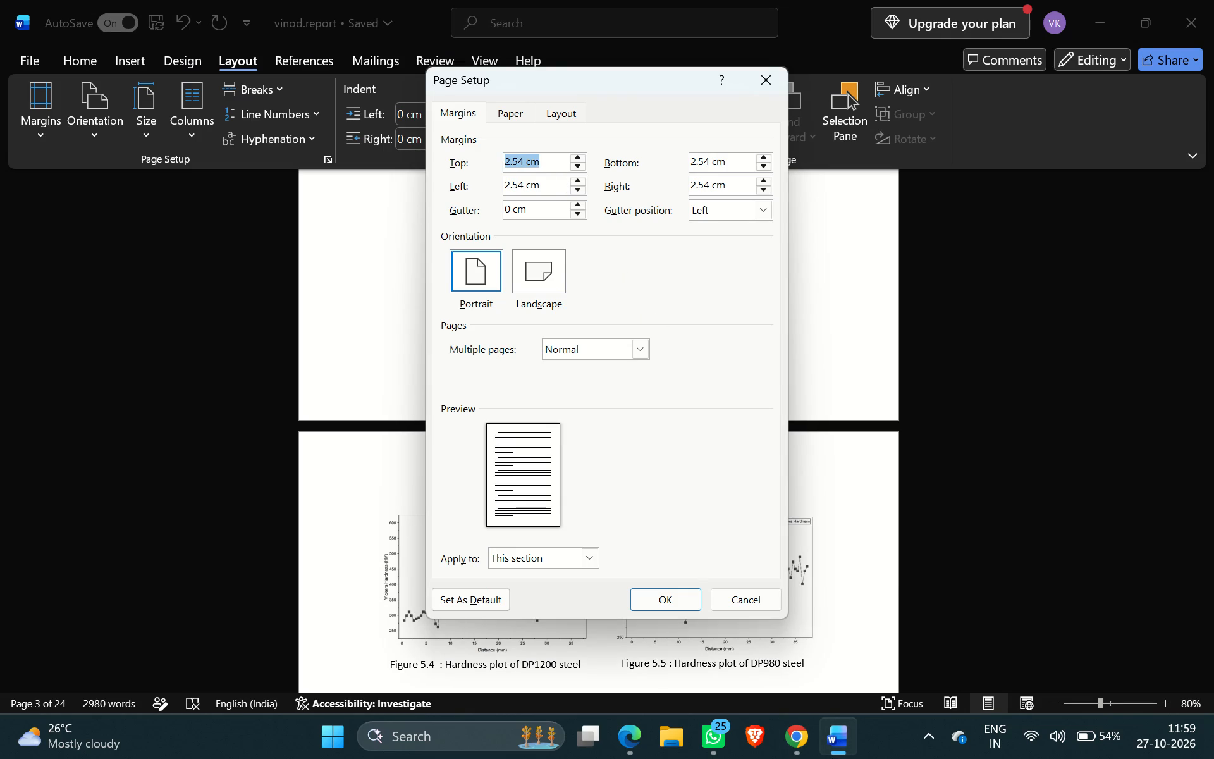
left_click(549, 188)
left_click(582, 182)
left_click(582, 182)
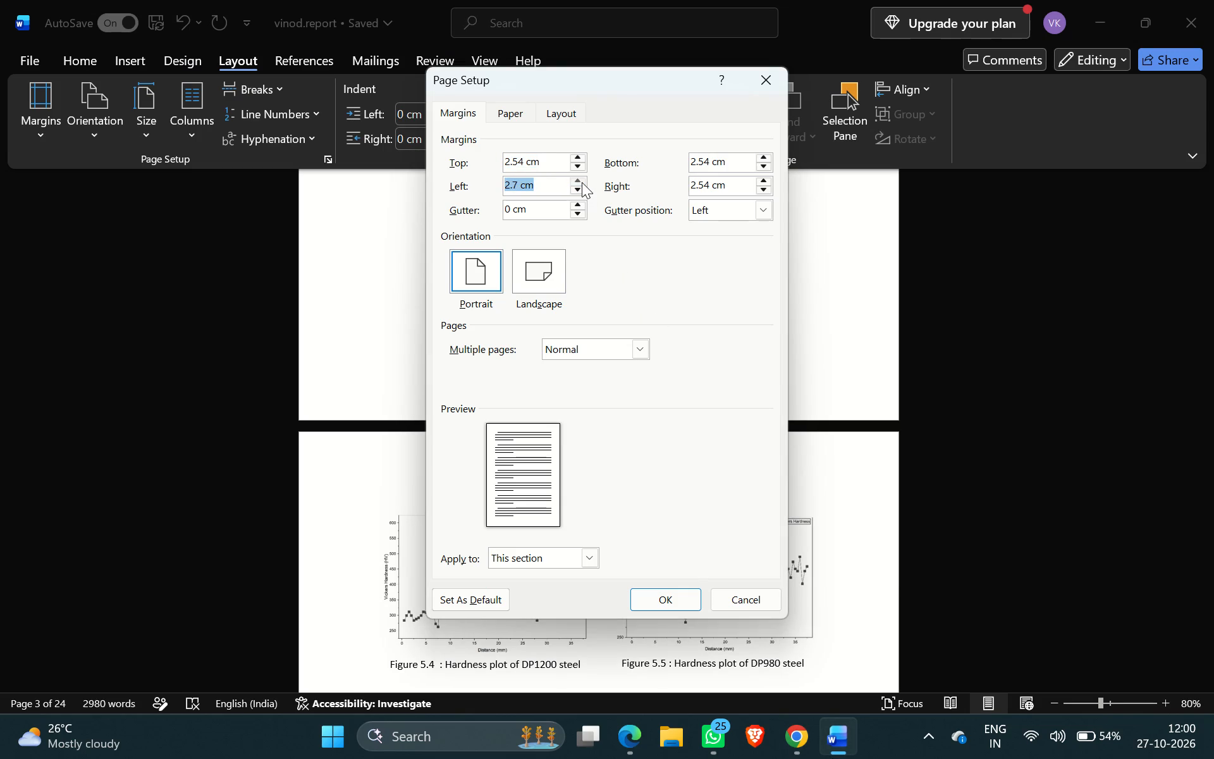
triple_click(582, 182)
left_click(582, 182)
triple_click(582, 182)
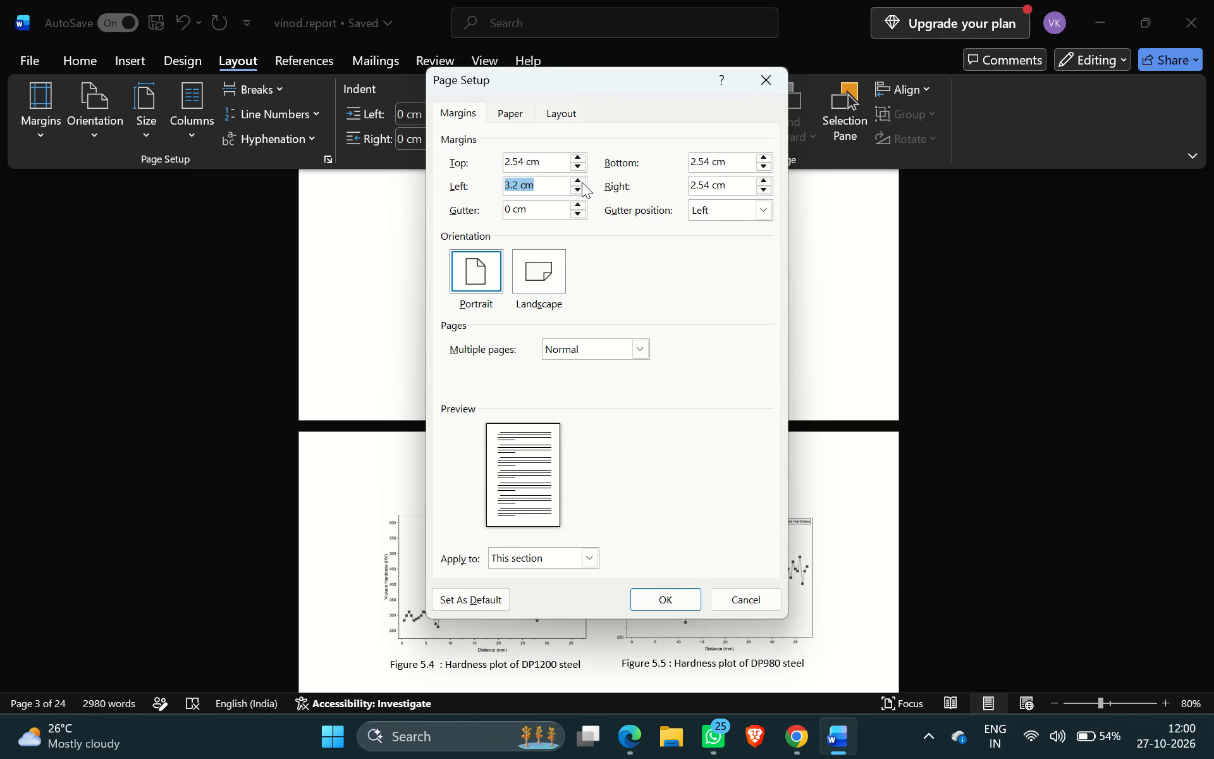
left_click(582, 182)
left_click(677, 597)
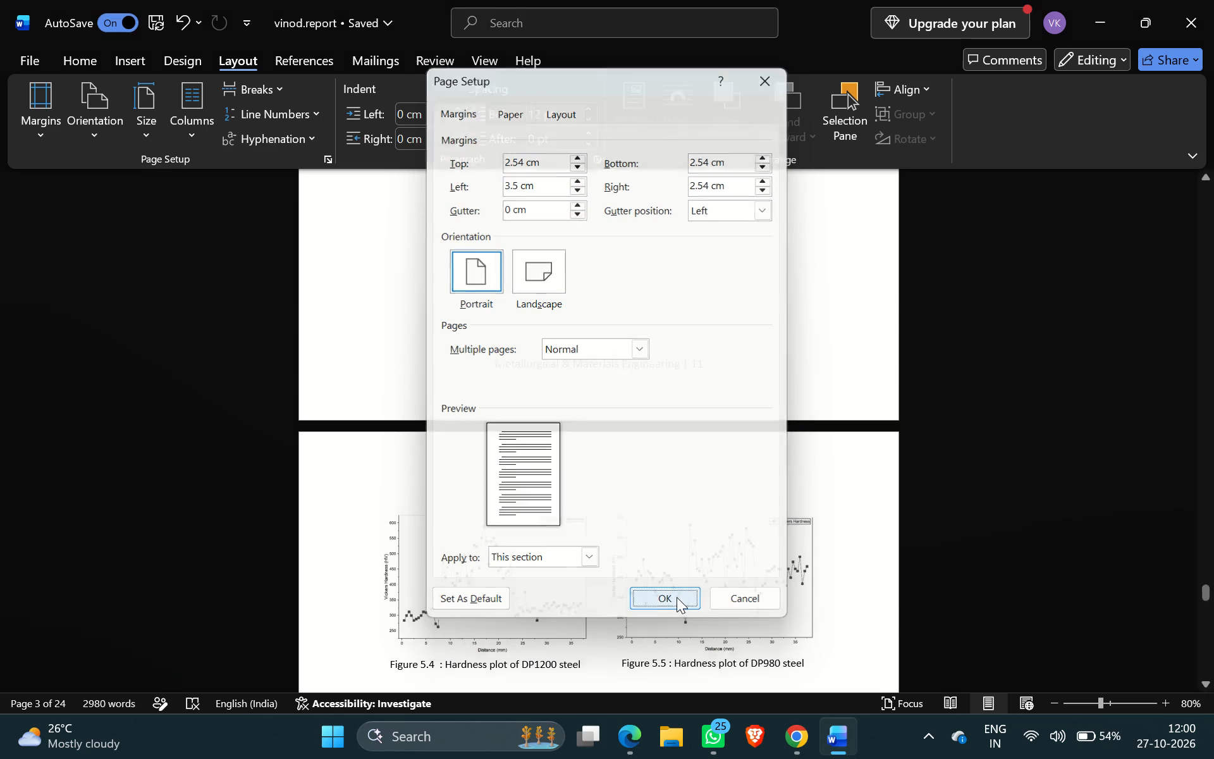
Check how the cover and certificate pages look with the wider left margin.
scroll(677, 597, "up", 2)
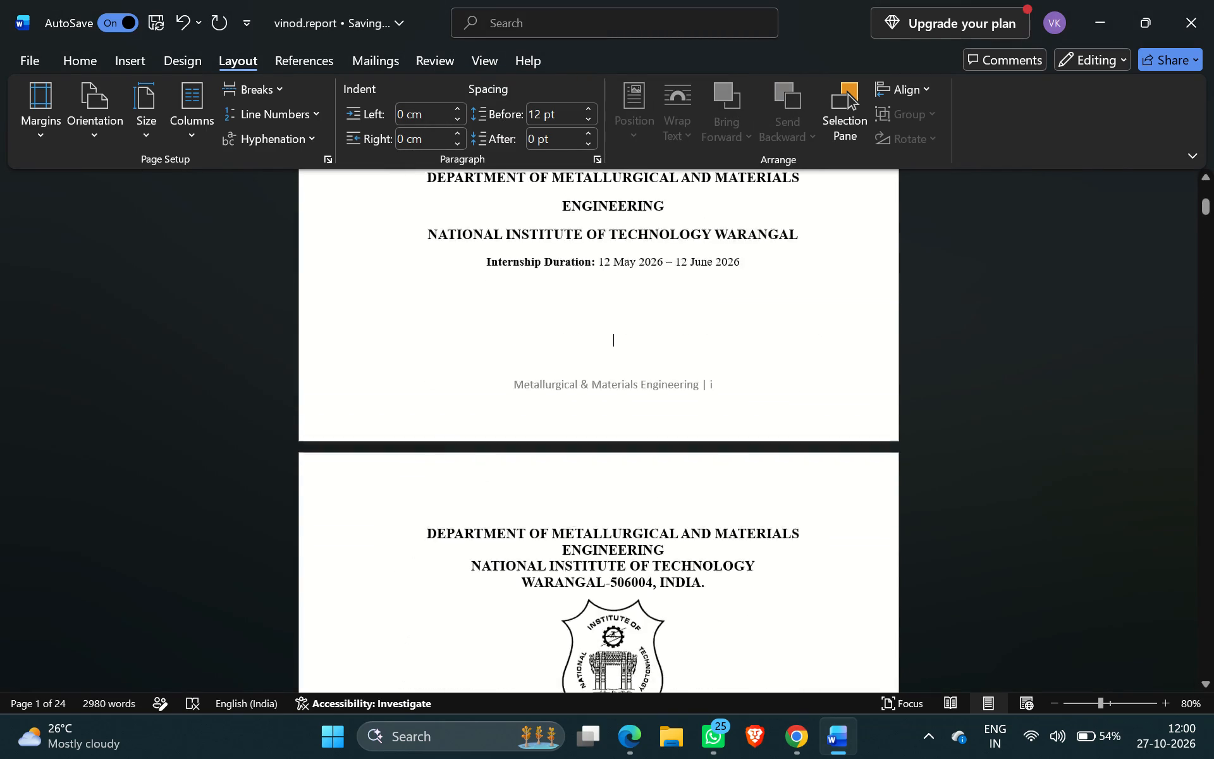
scroll(677, 597, "up", 4)
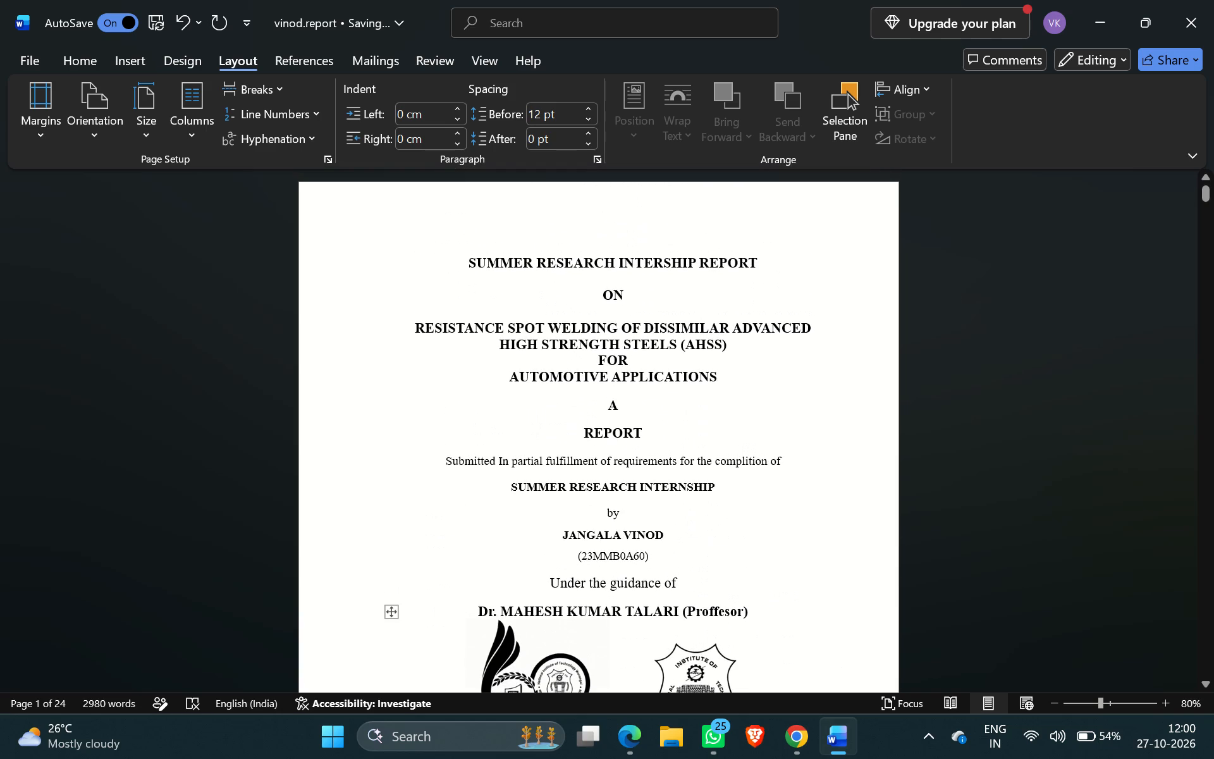
scroll(677, 597, "up", 1)
scroll(677, 597, "down", 6)
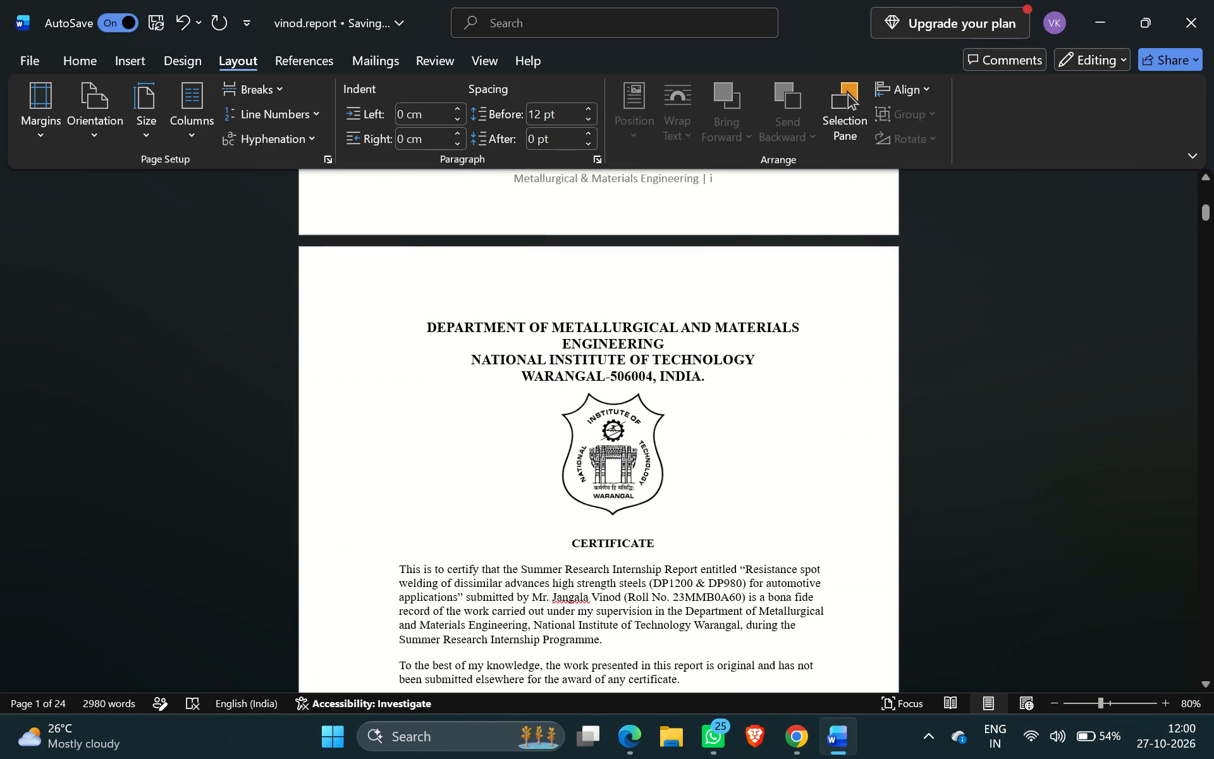
left_click(348, 619)
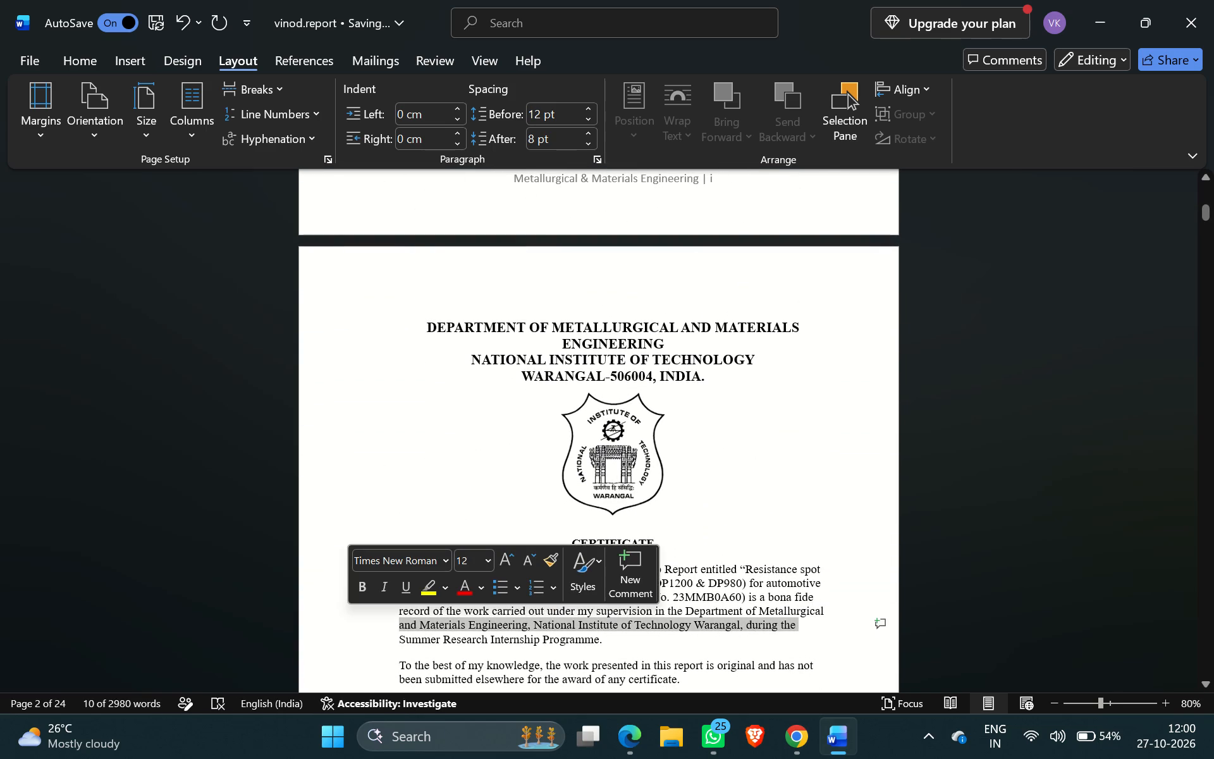
scroll(637, 272, "up", 2, "ctrl")
scroll(637, 272, "down", 2, "ctrl")
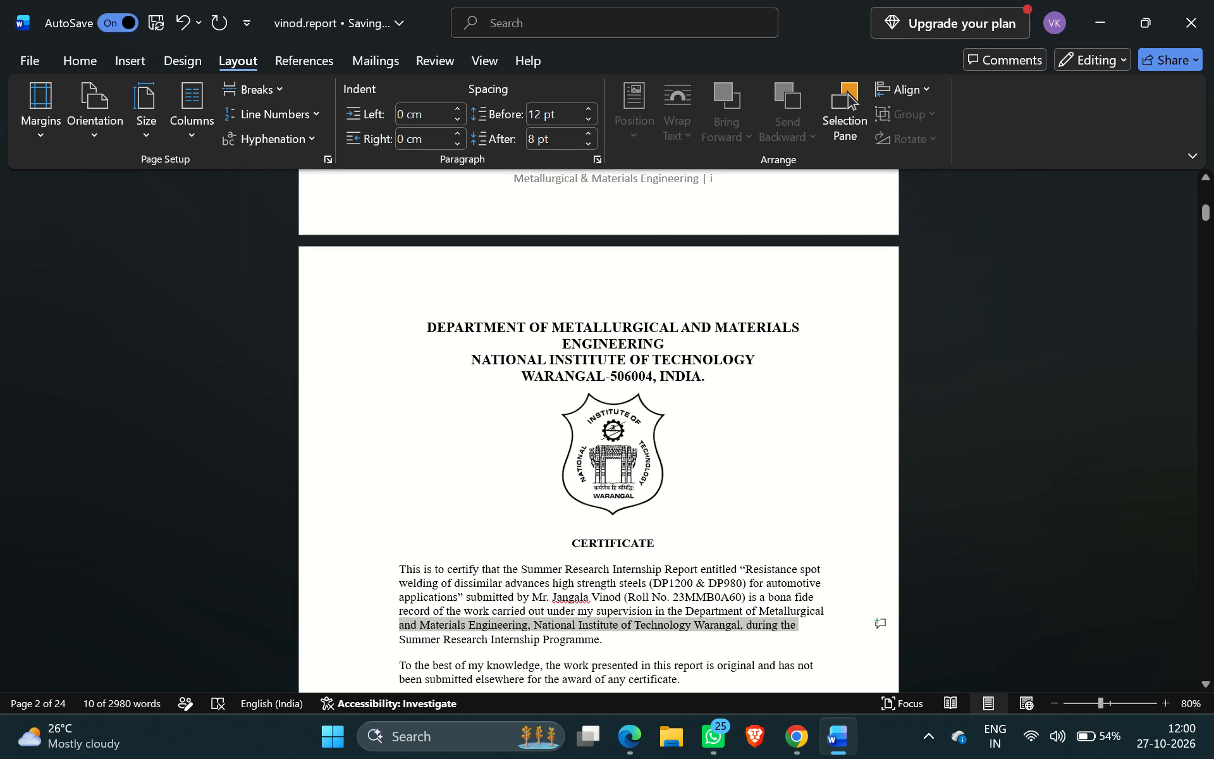
scroll(637, 272, "down", 1, "ctrl")
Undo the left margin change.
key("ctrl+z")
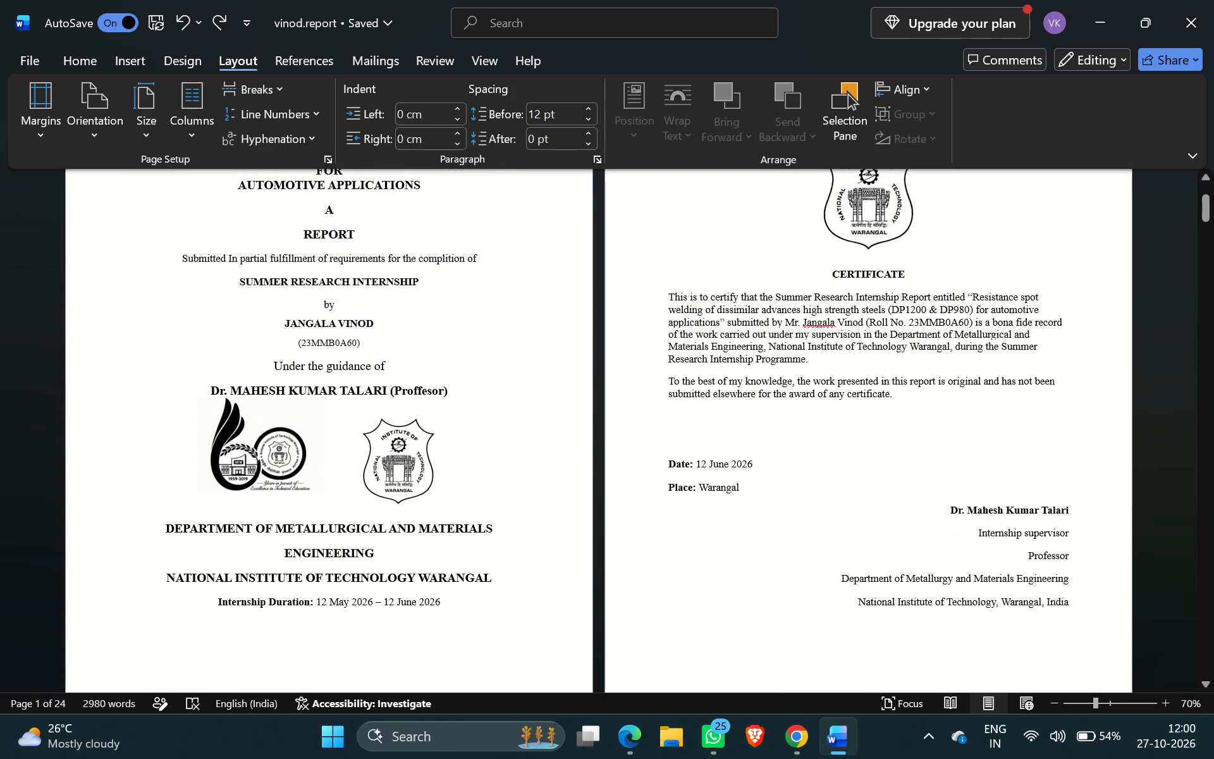
Check the custom margin settings for the cover page's section and accept them as they stand.
scroll(530, 383, "up", 5, "ctrl")
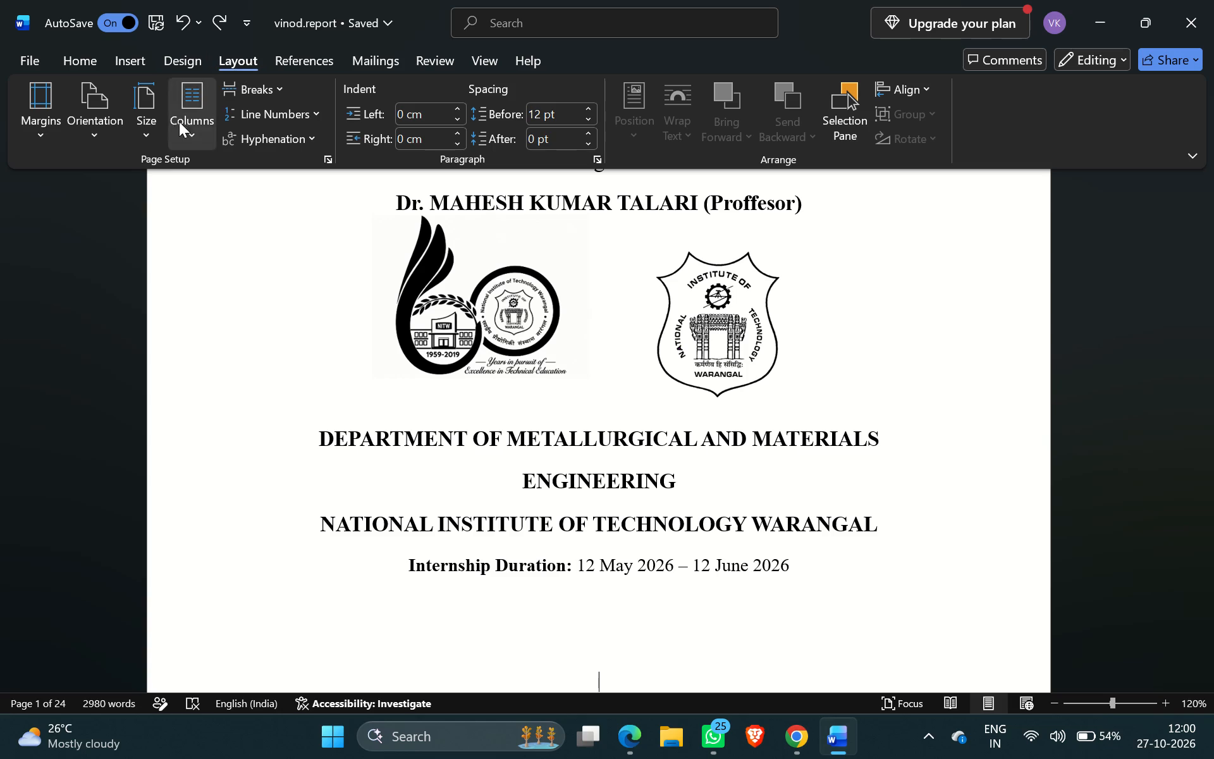
left_click(58, 129)
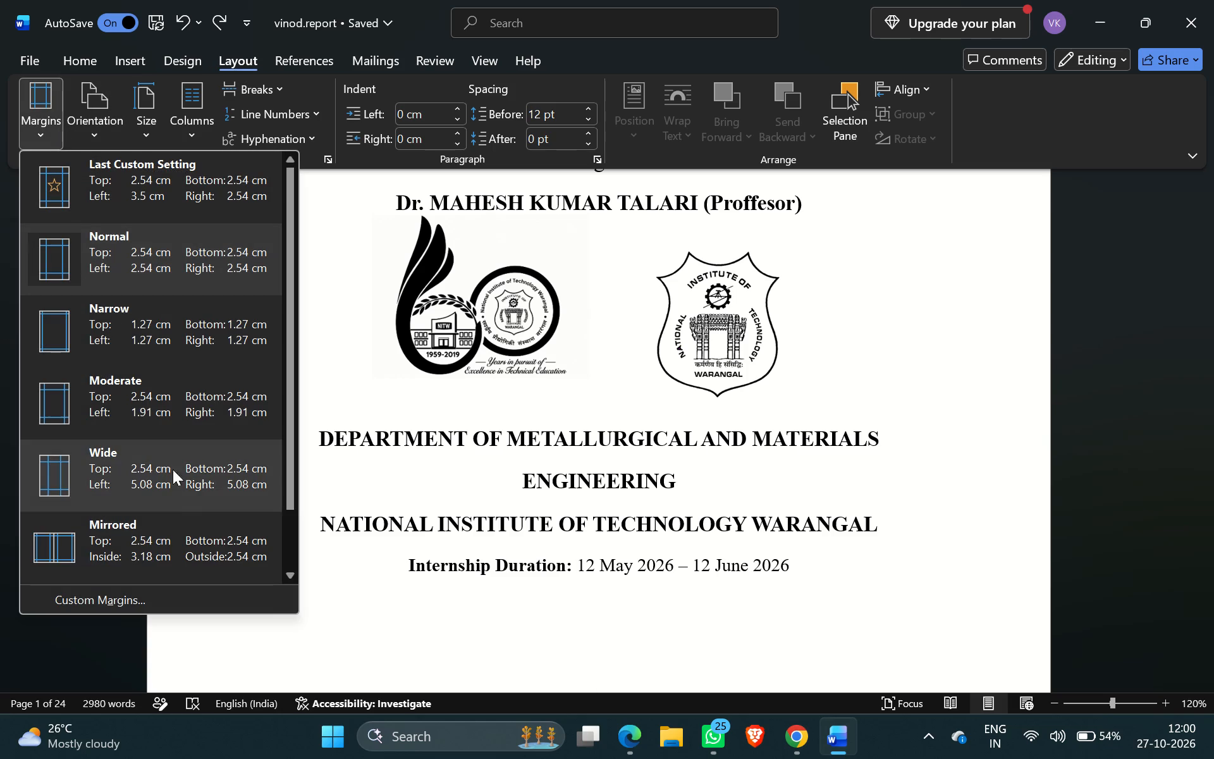
left_click(159, 598)
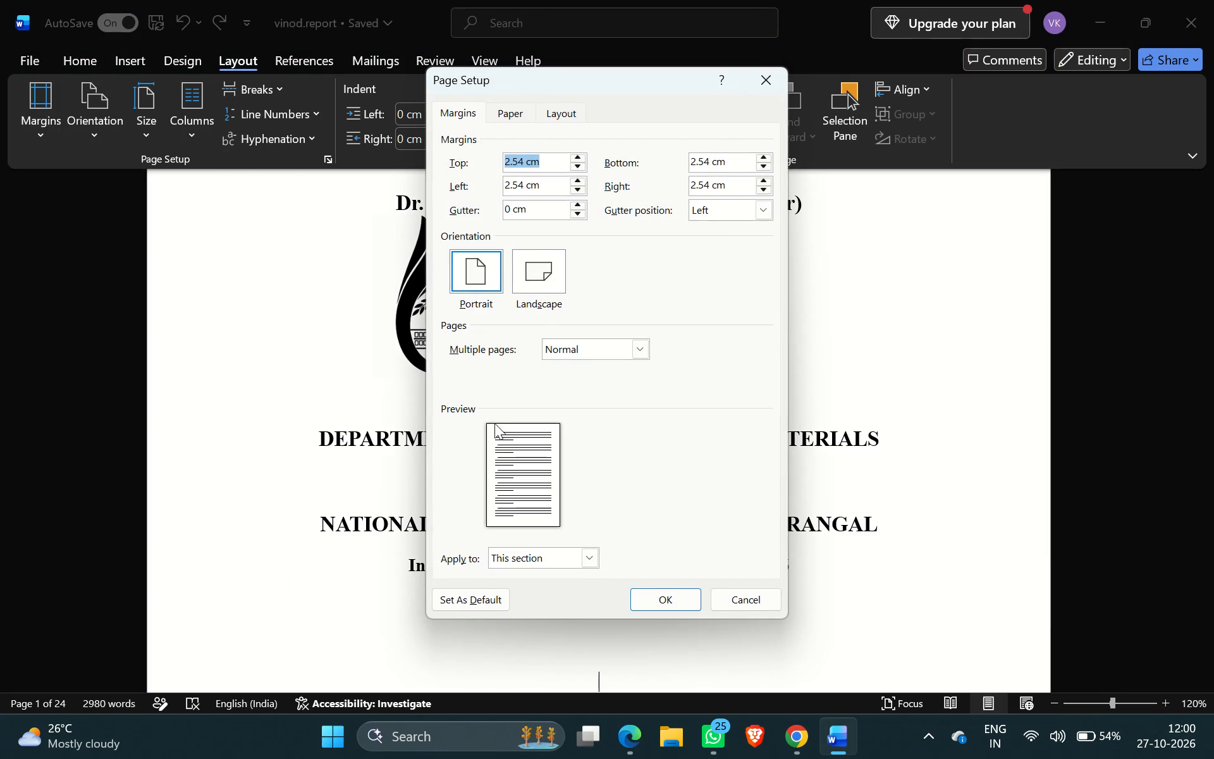
left_click(676, 596)
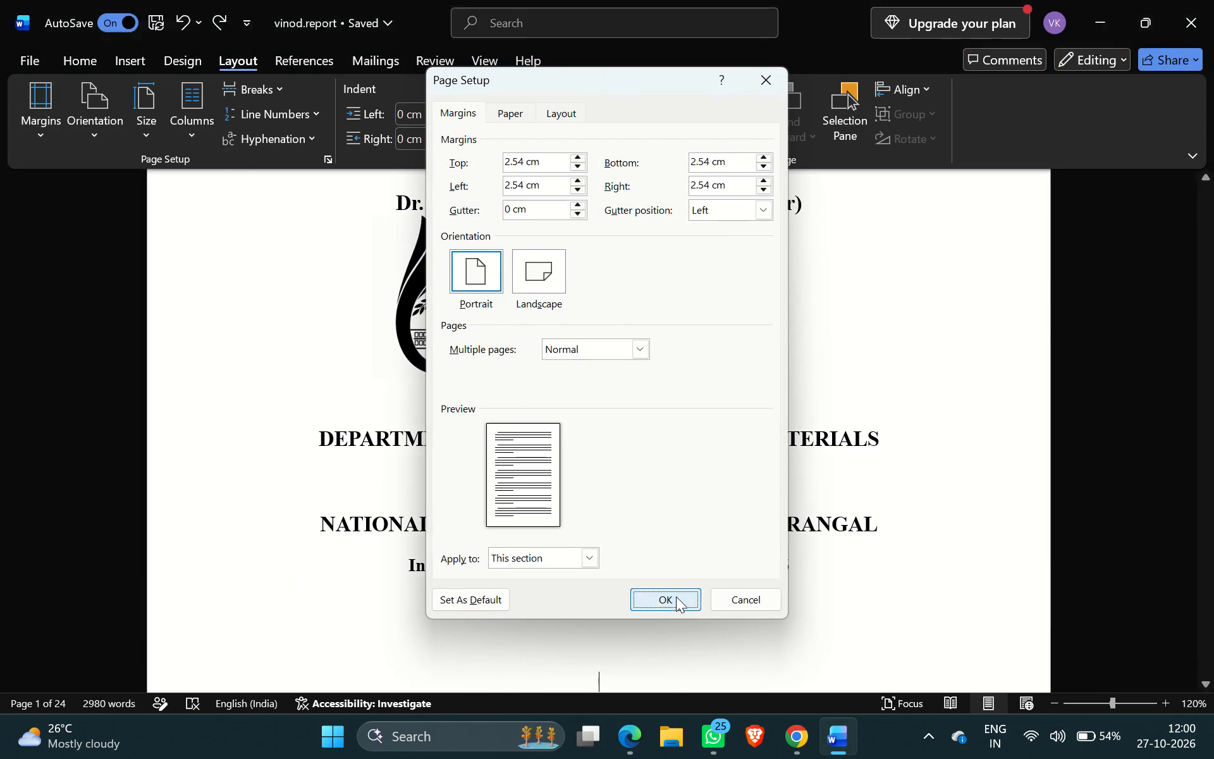
Survey the page layout of the whole report in a multi-page overview.
scroll(718, 547, "down", 5, "ctrl")
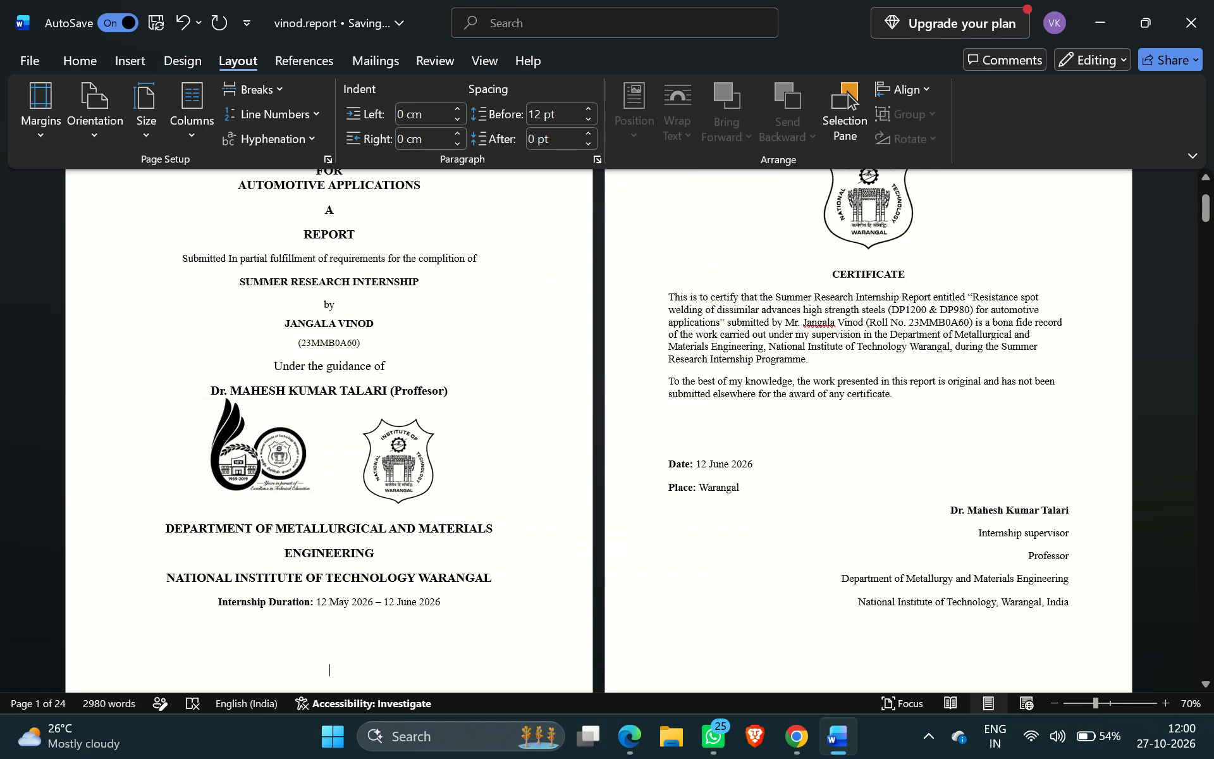
scroll(718, 547, "down", 5, "ctrl")
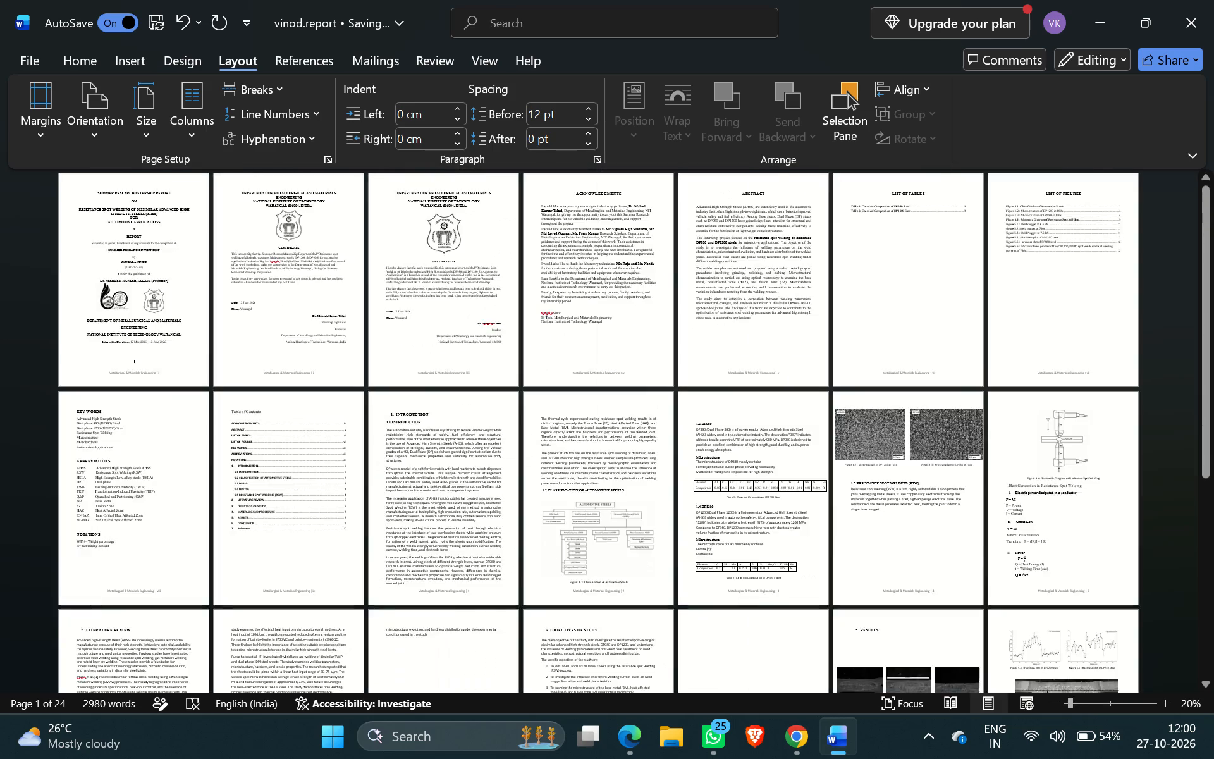
scroll(718, 547, "up", 3, "ctrl")
scroll(718, 547, "down", 4, "ctrl")
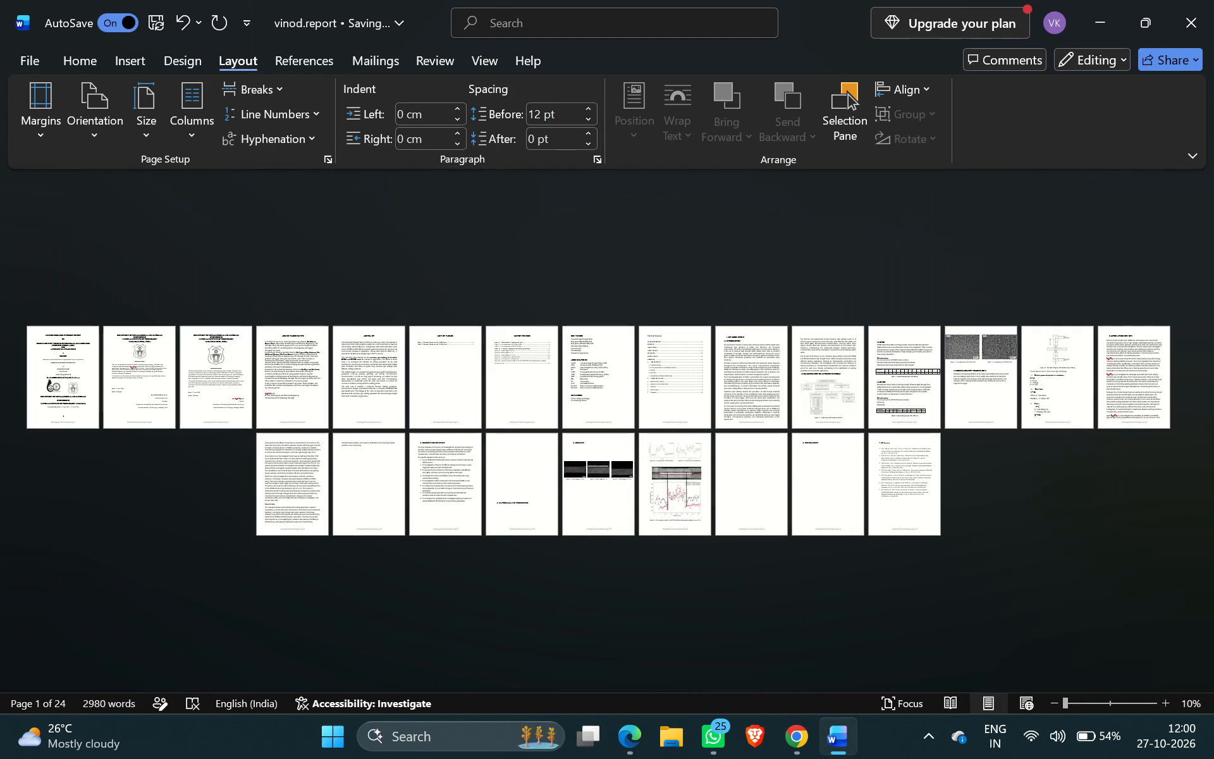
Inspect the report's cover page and the certificate pages after it at full size.
scroll(852, 468, "up", 5, "ctrl")
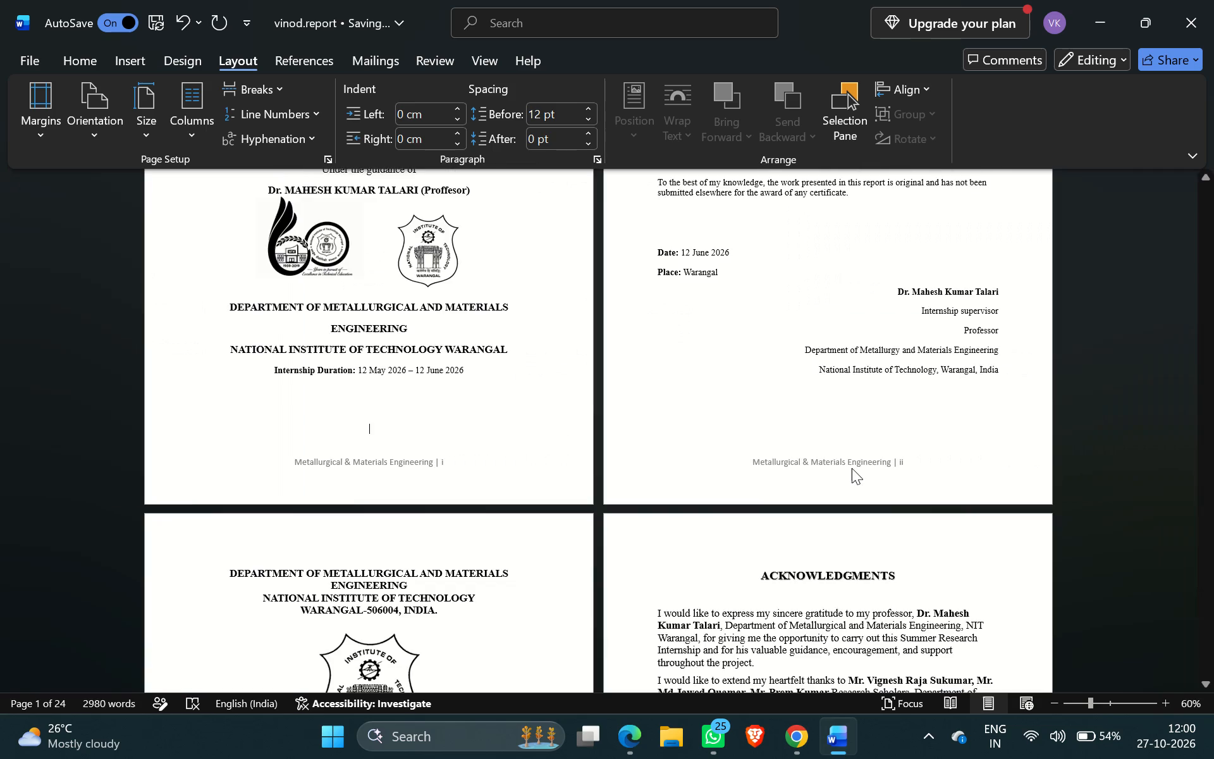
scroll(852, 468, "up", 4, "ctrl")
left_click(852, 468)
right_click(852, 468)
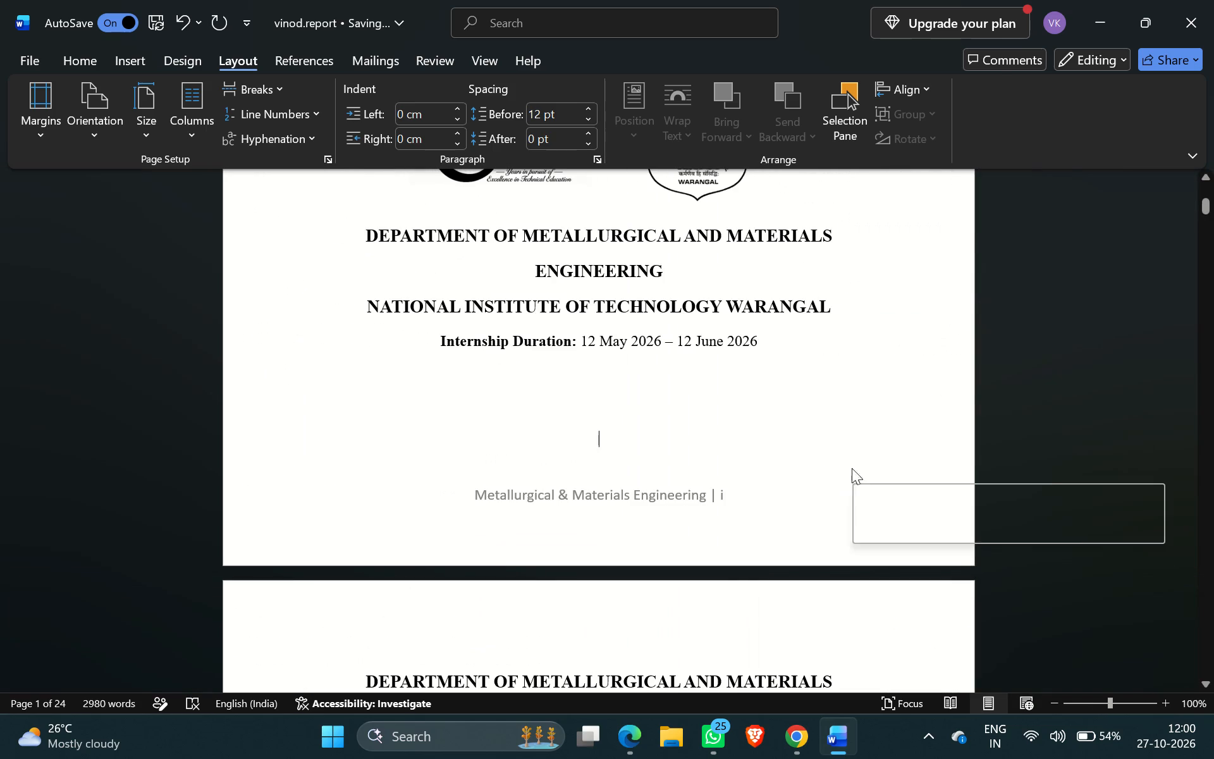
scroll(852, 468, "up", 1)
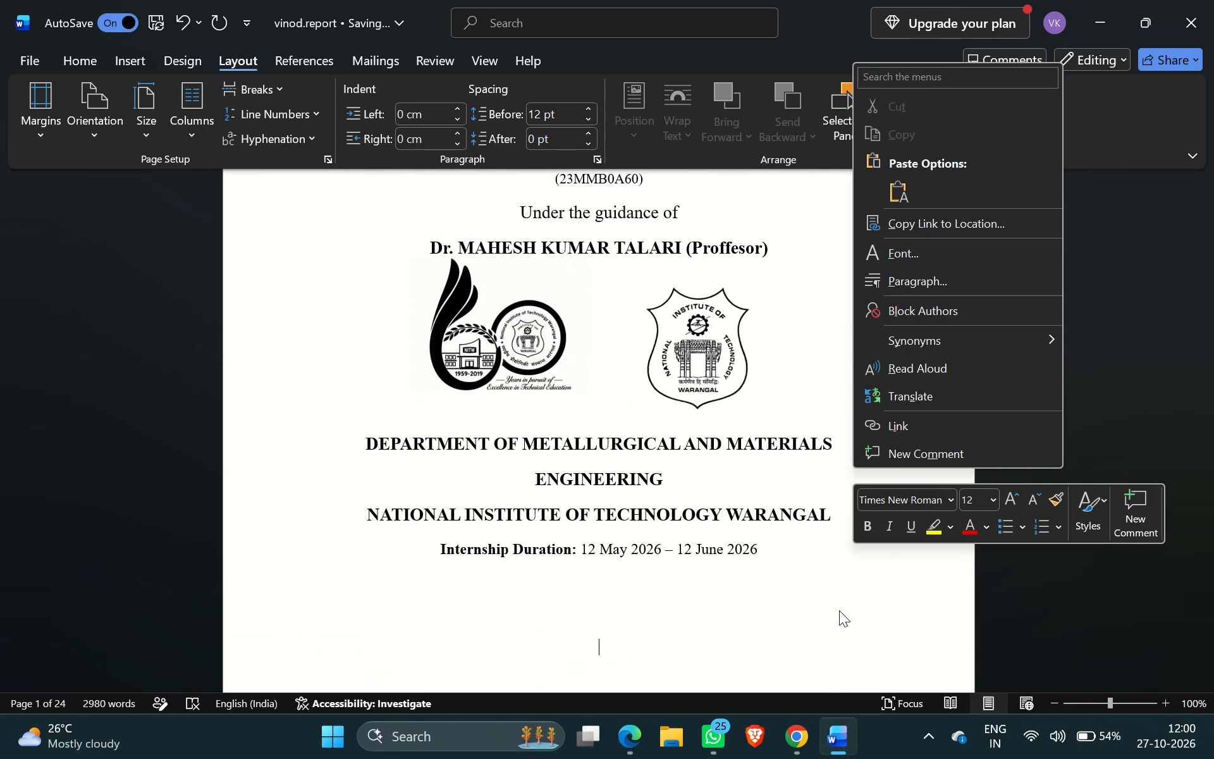
left_click(839, 610)
scroll(839, 610, "up", 2)
scroll(839, 610, "down", 1)
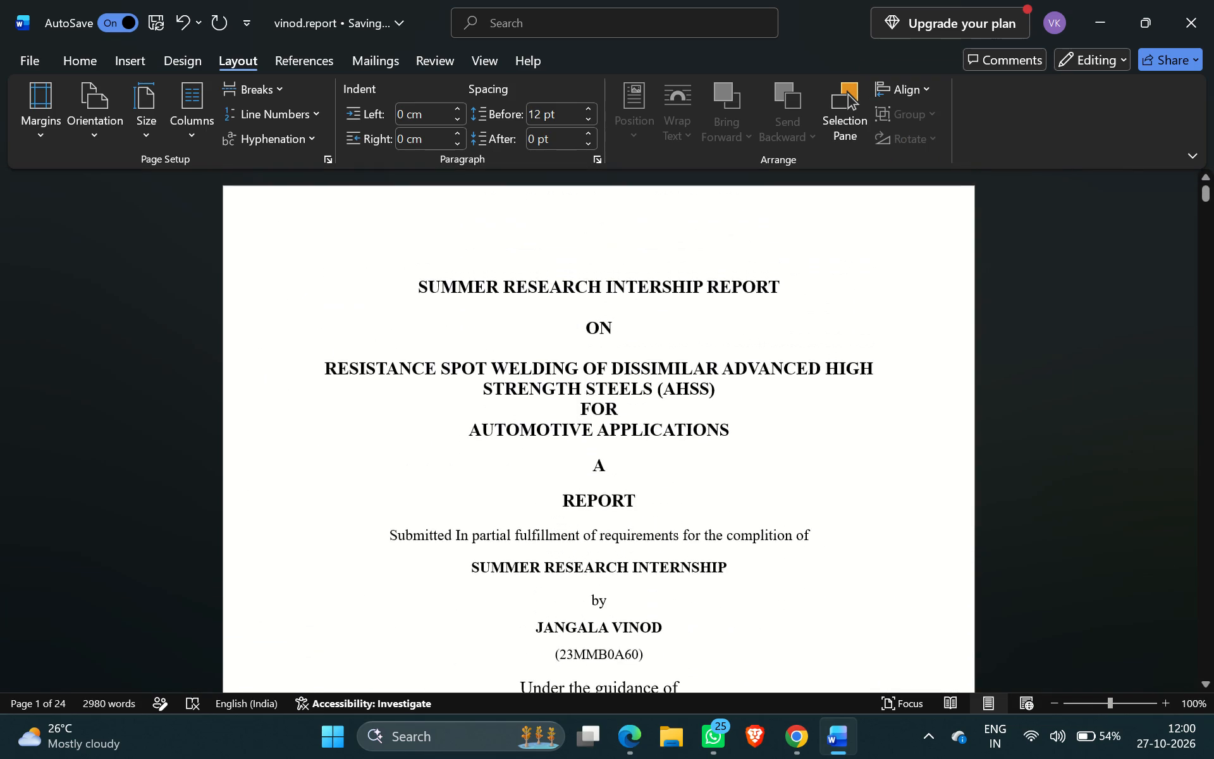
scroll(839, 610, "down", 1)
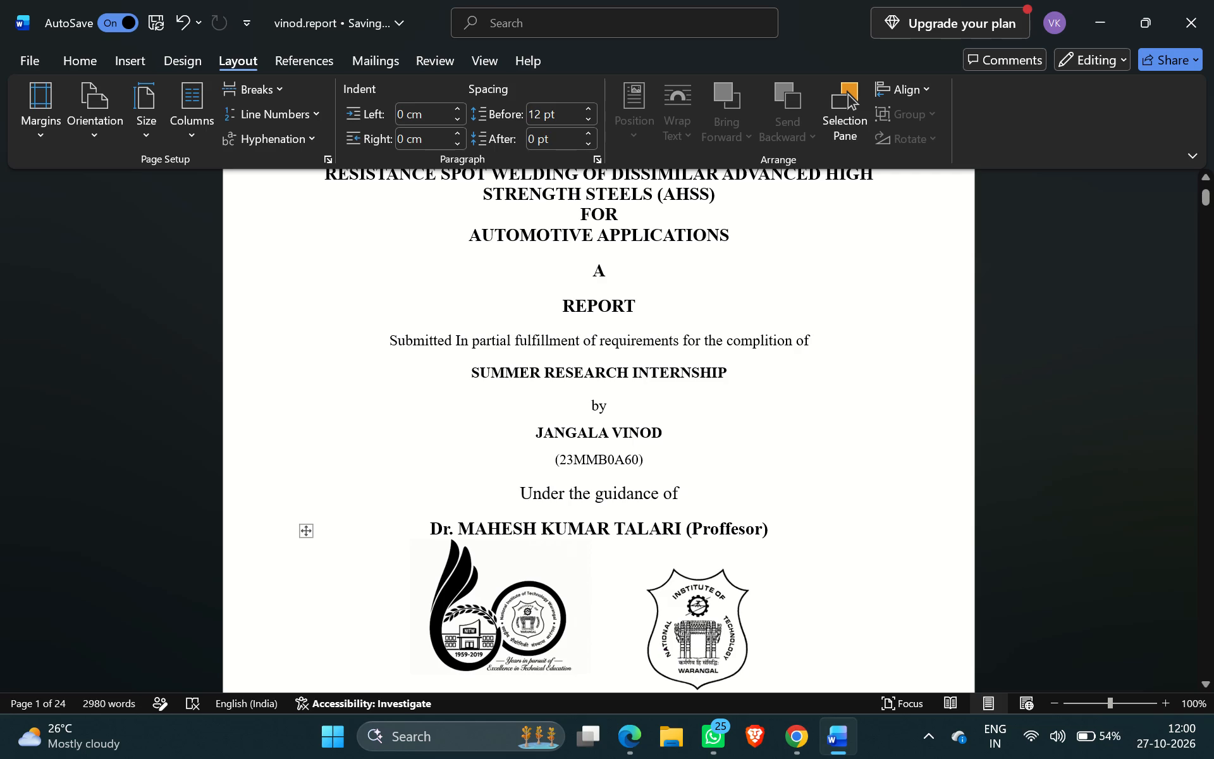
scroll(771, 616, "up", 1)
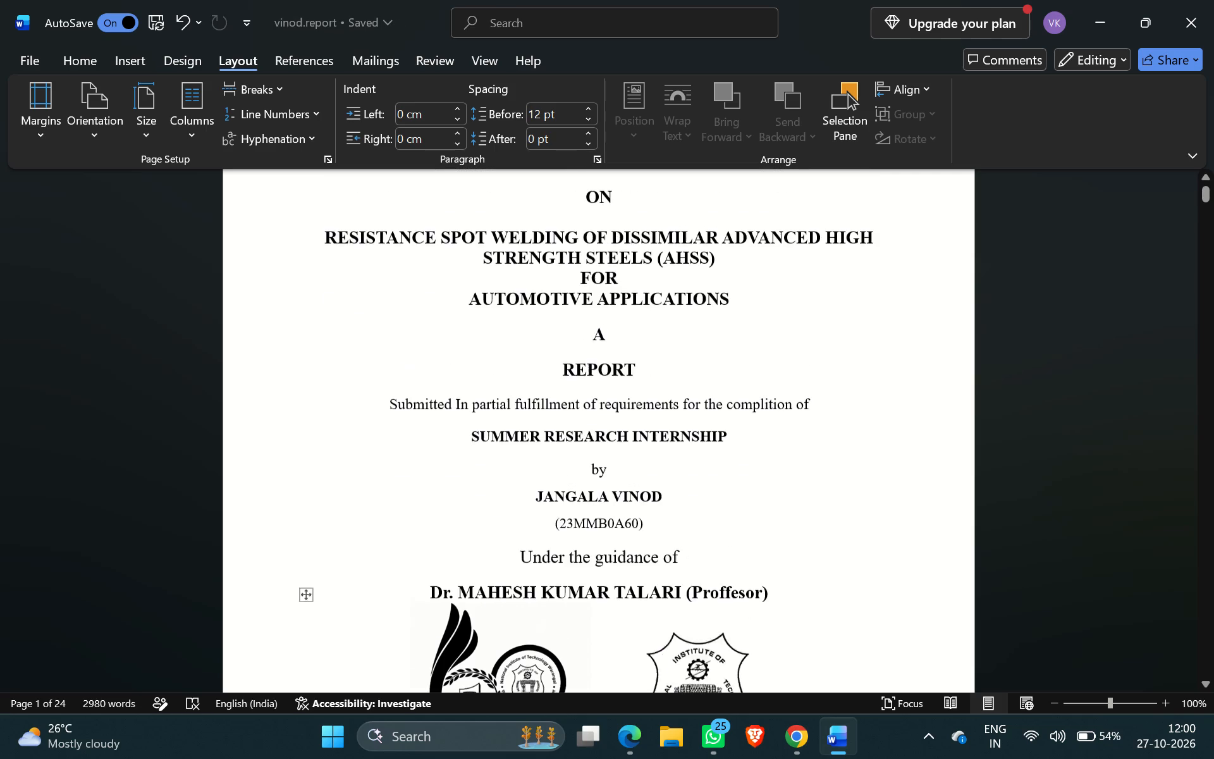
scroll(771, 616, "up", 1)
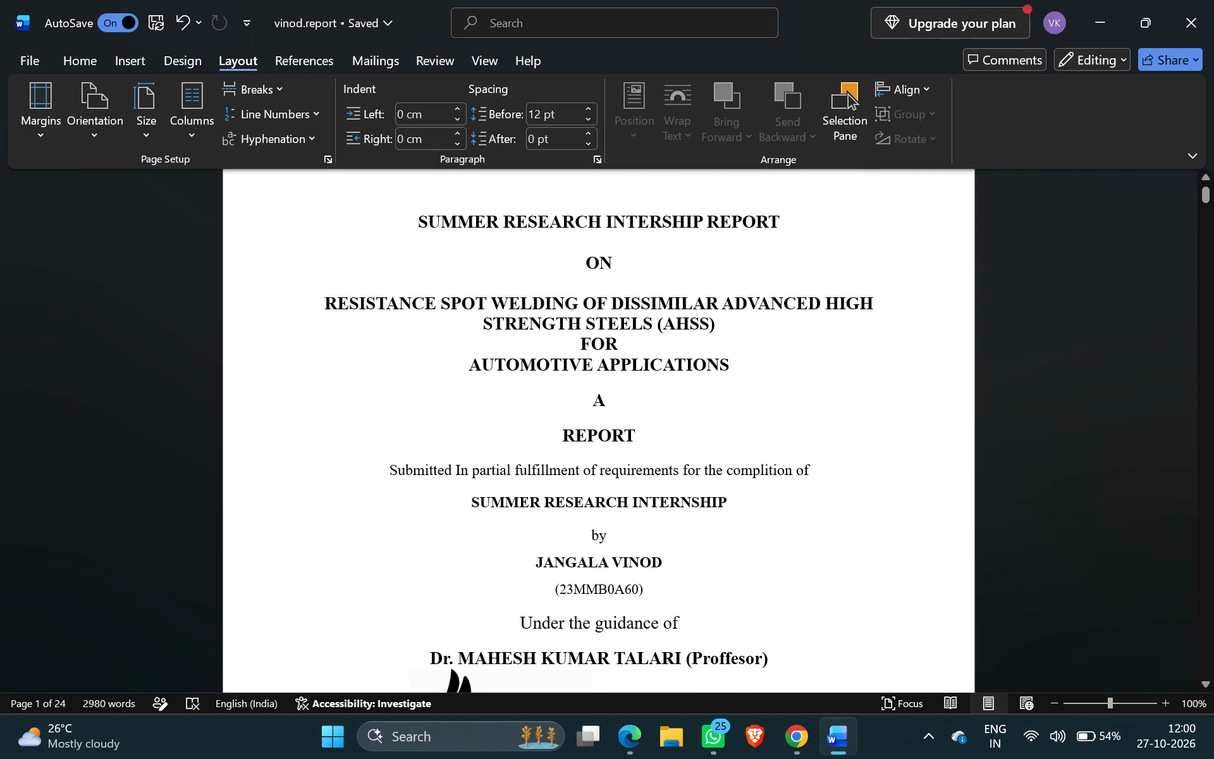
scroll(809, 596, "down", 6)
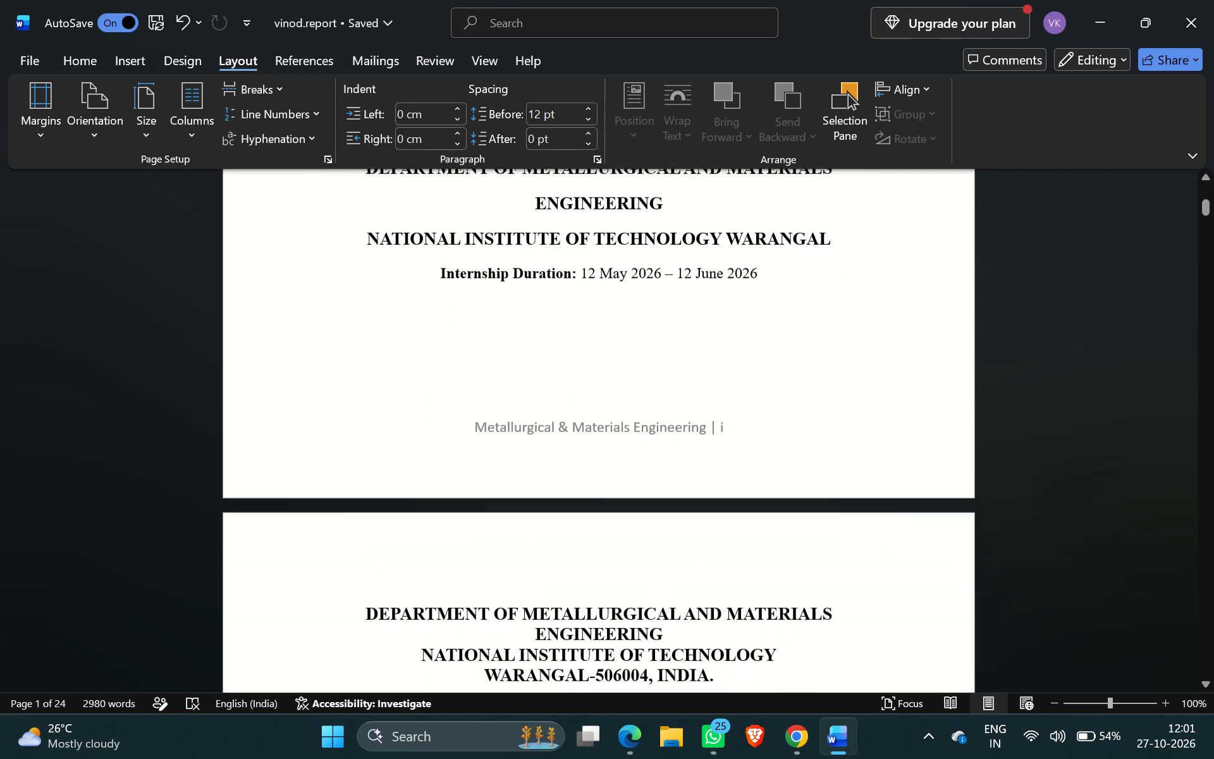
scroll(809, 596, "down", 3)
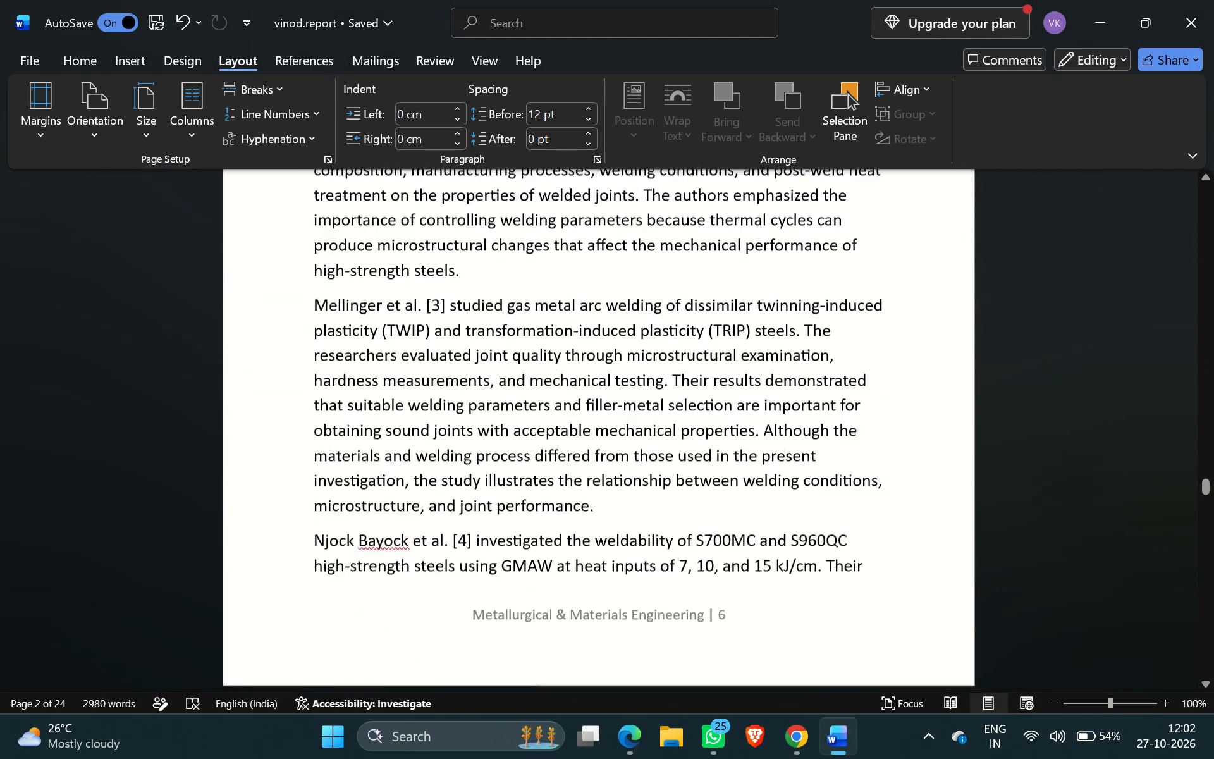
scroll(692, 551, "down", 11)
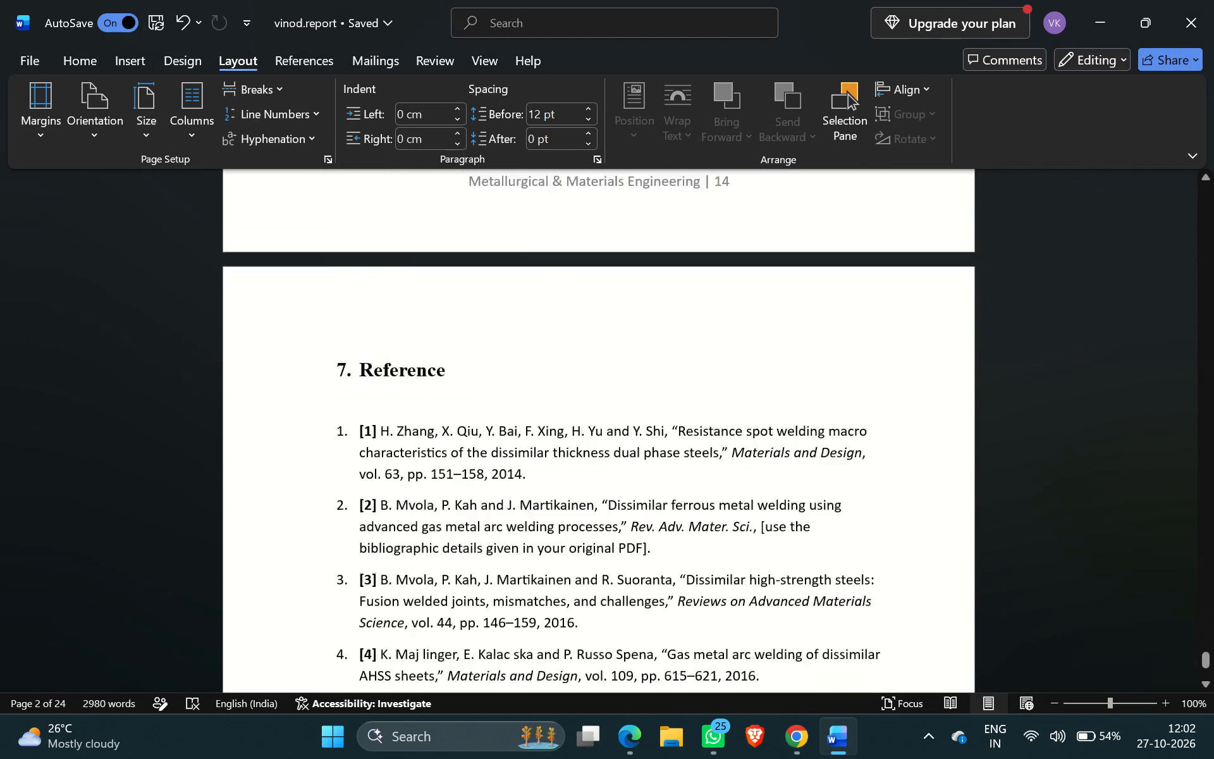
scroll(692, 551, "down", 2)
scroll(692, 551, "up", 10)
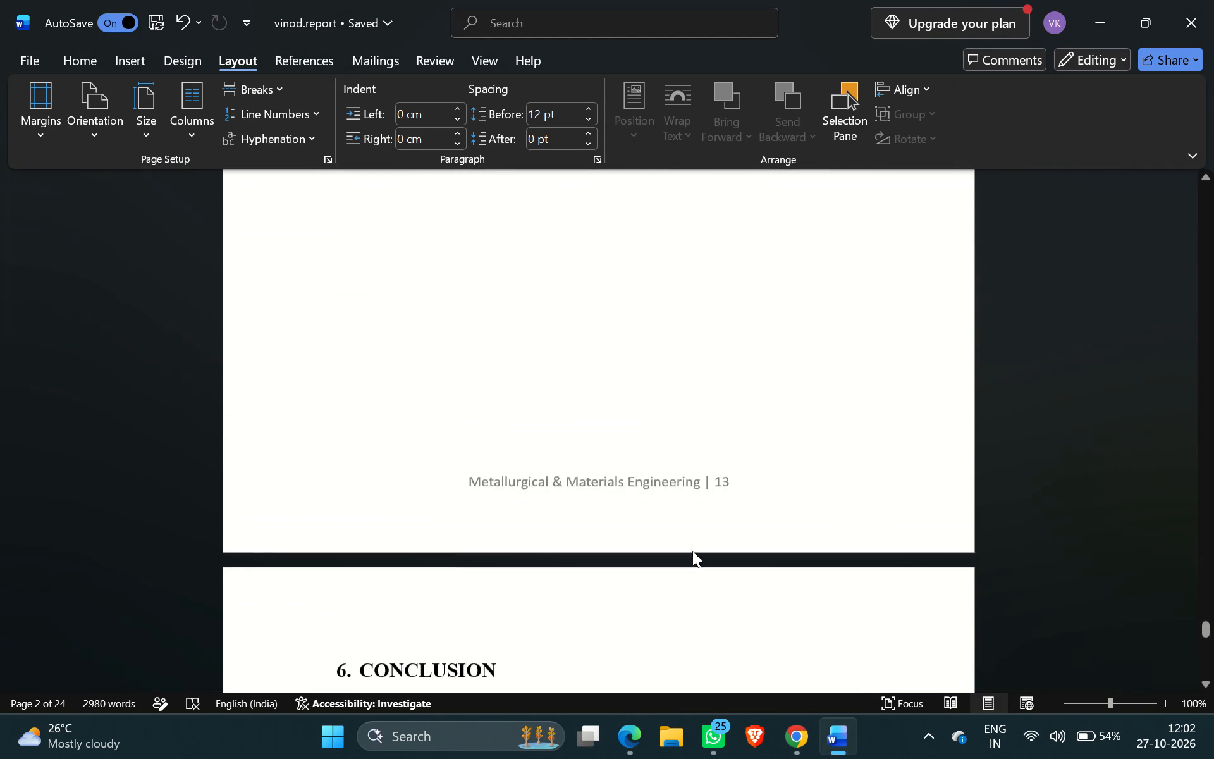
scroll(692, 551, "up", 5)
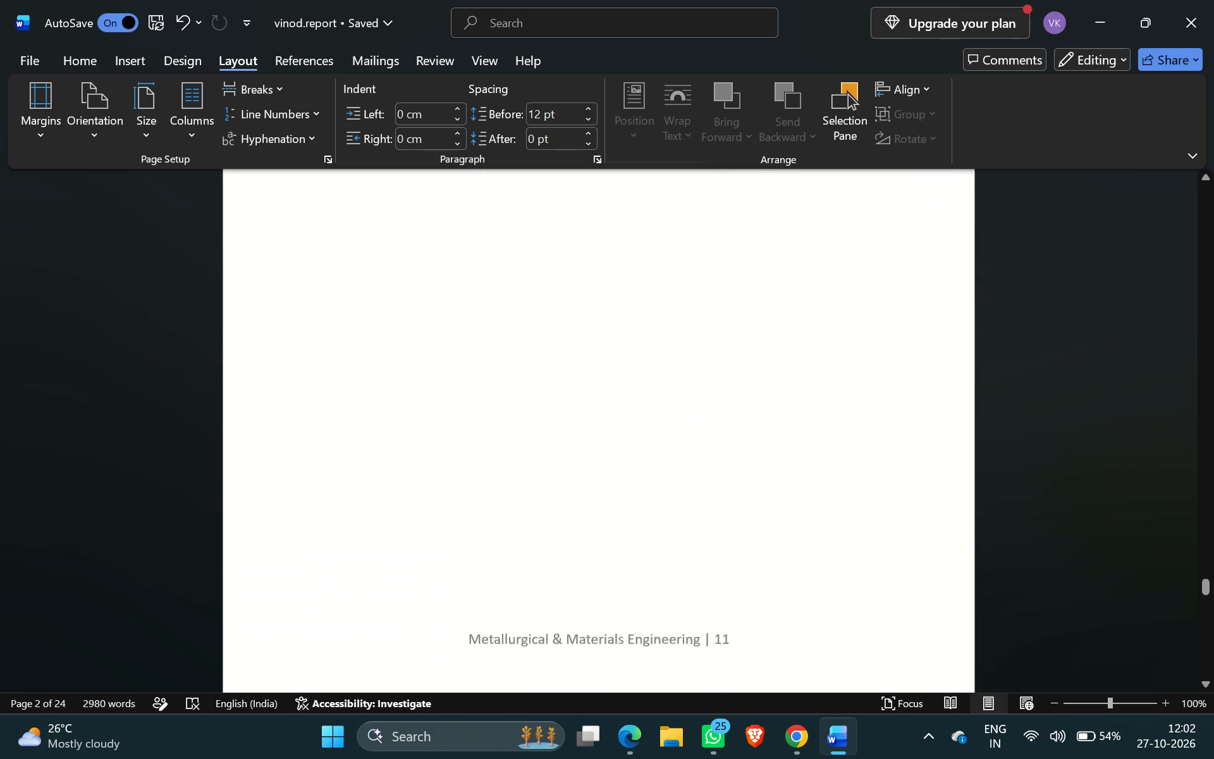
scroll(692, 551, "up", 2)
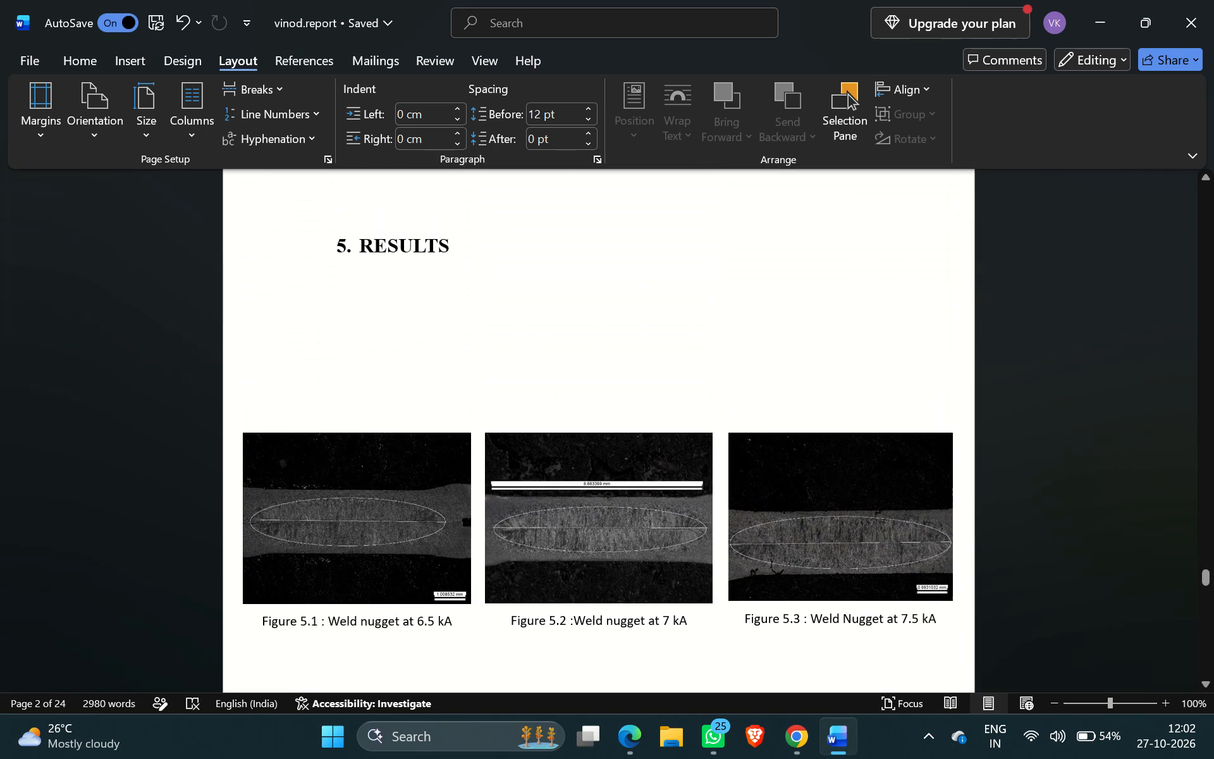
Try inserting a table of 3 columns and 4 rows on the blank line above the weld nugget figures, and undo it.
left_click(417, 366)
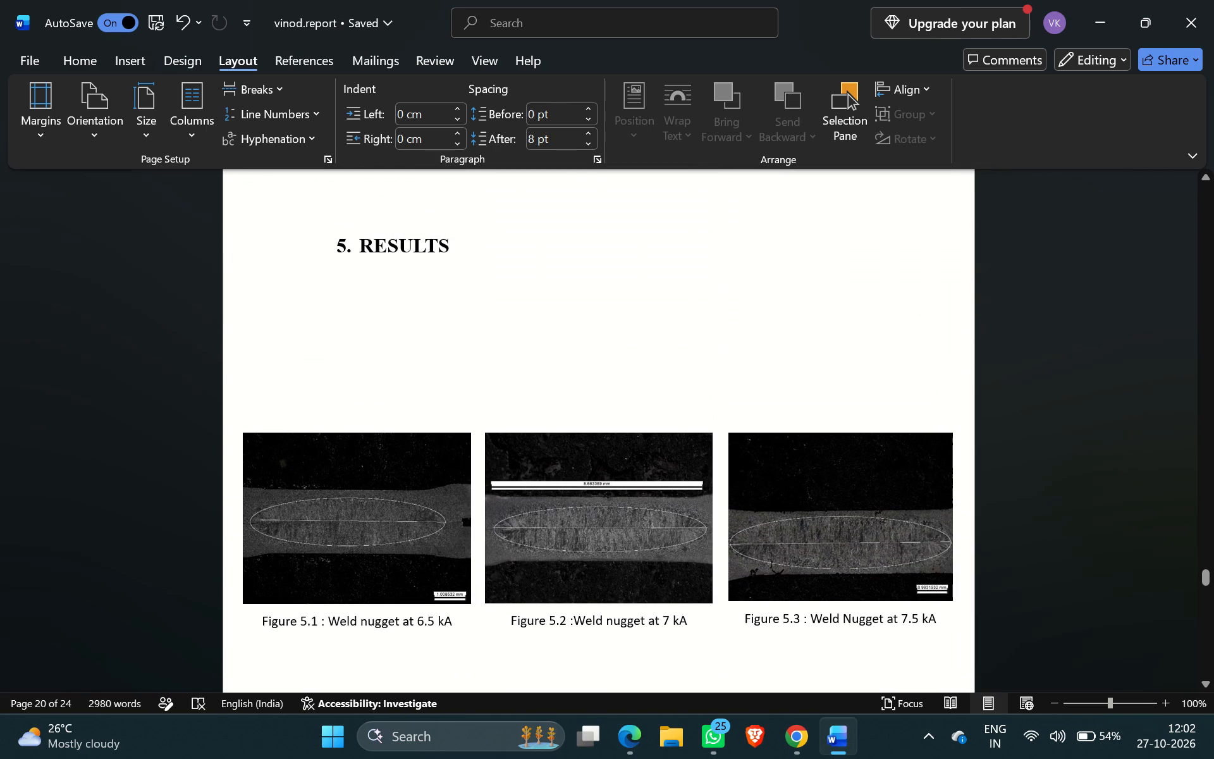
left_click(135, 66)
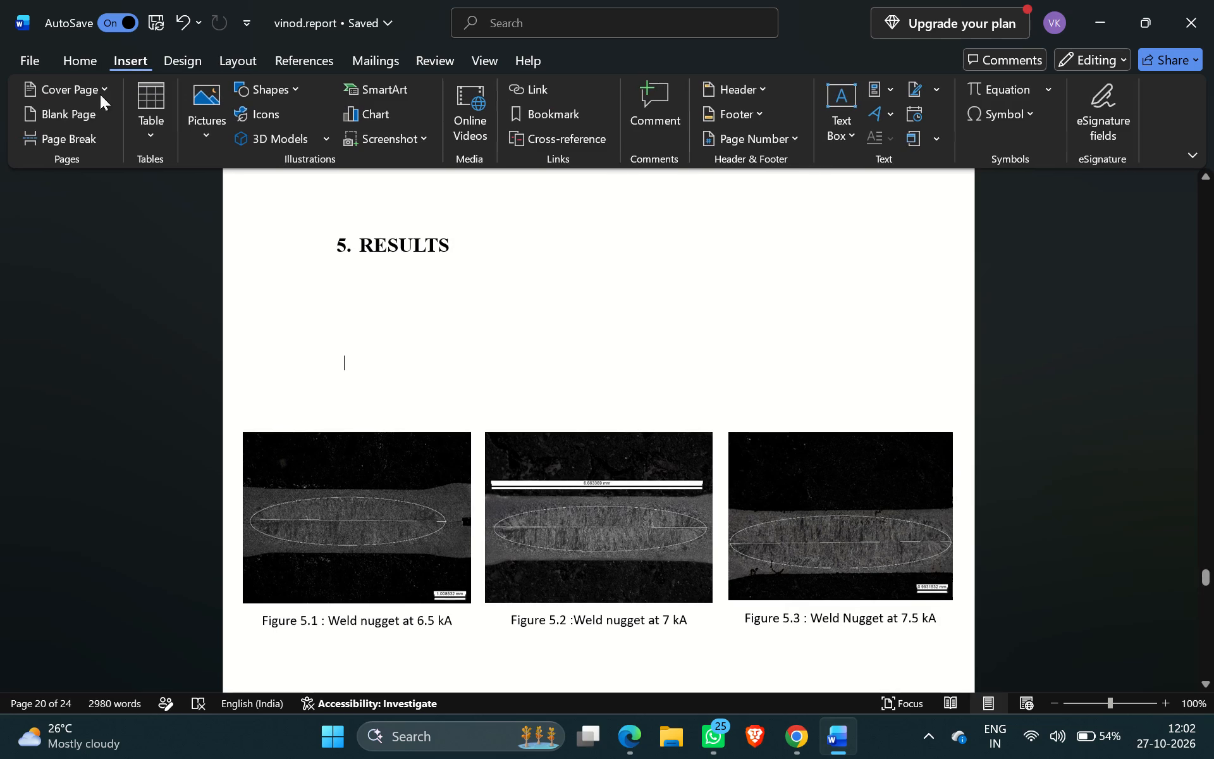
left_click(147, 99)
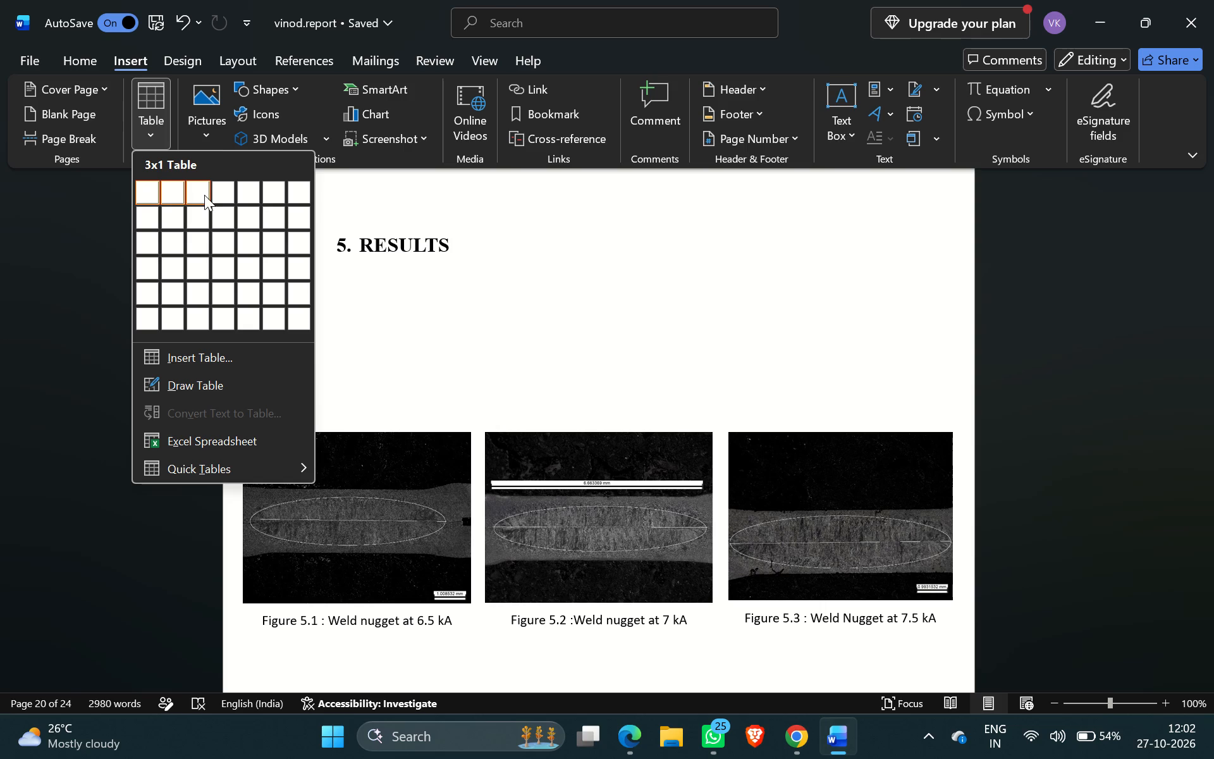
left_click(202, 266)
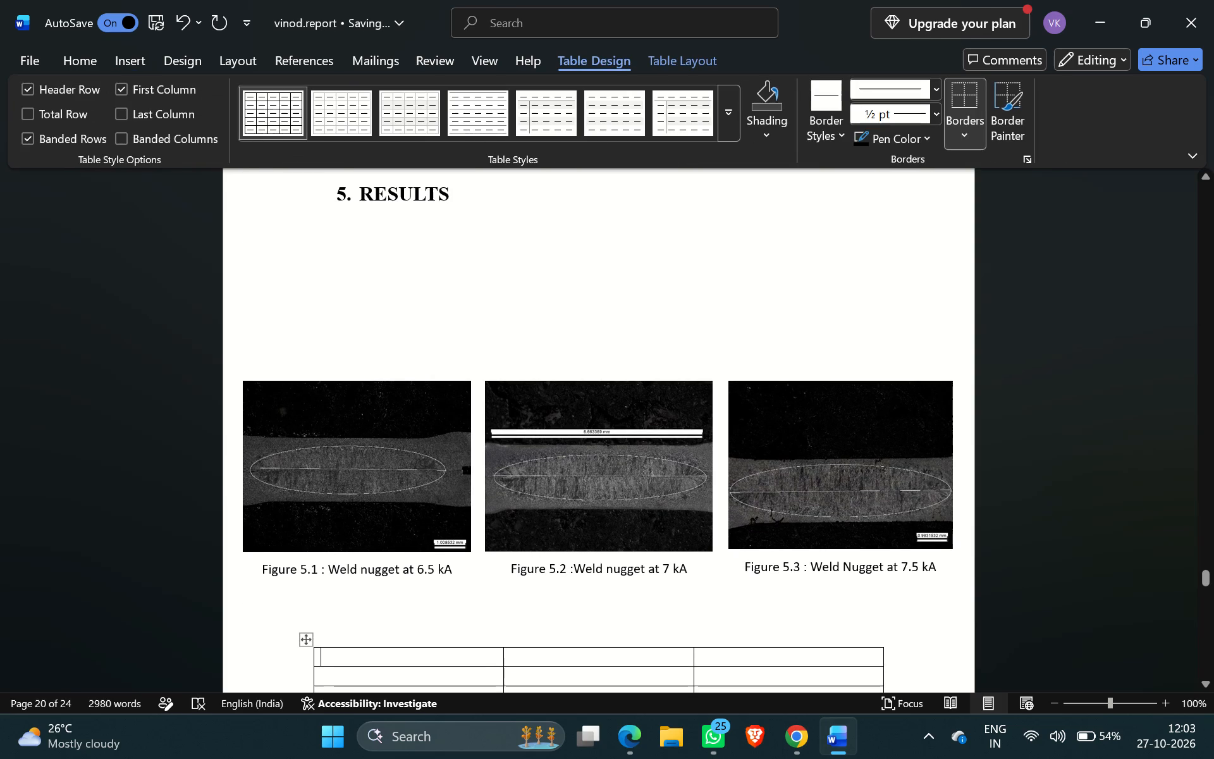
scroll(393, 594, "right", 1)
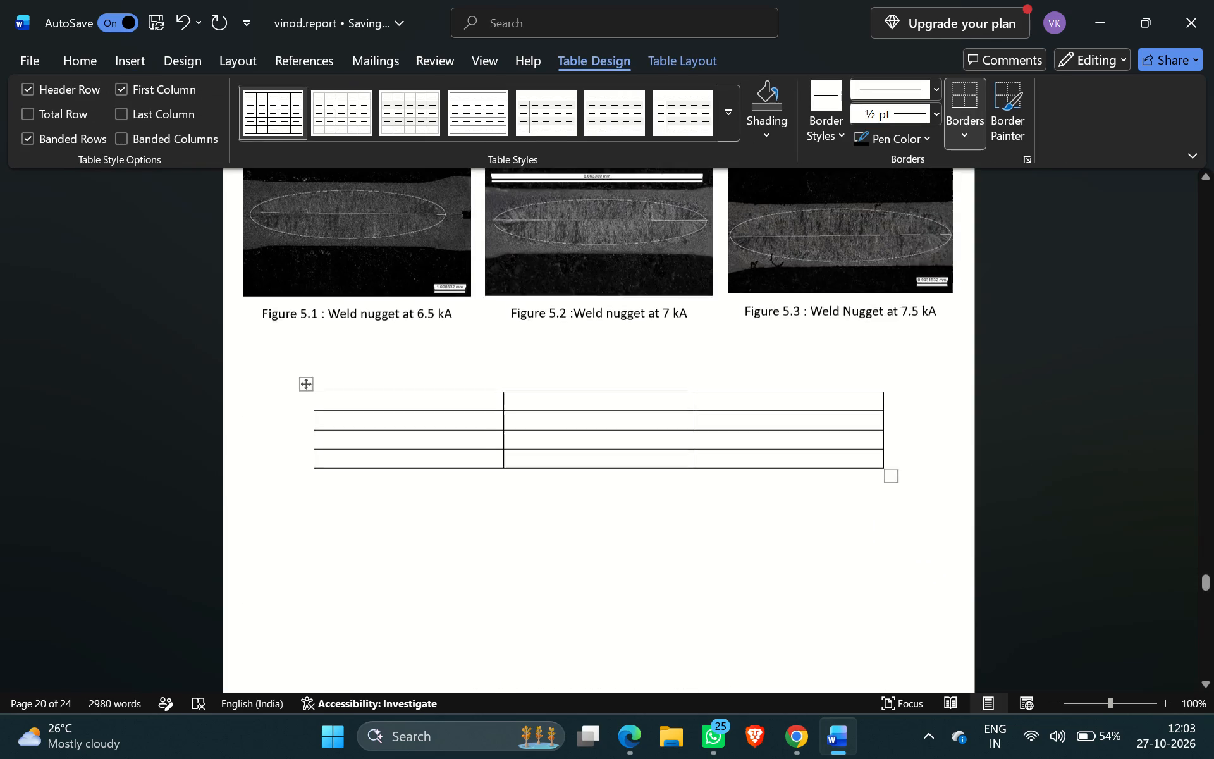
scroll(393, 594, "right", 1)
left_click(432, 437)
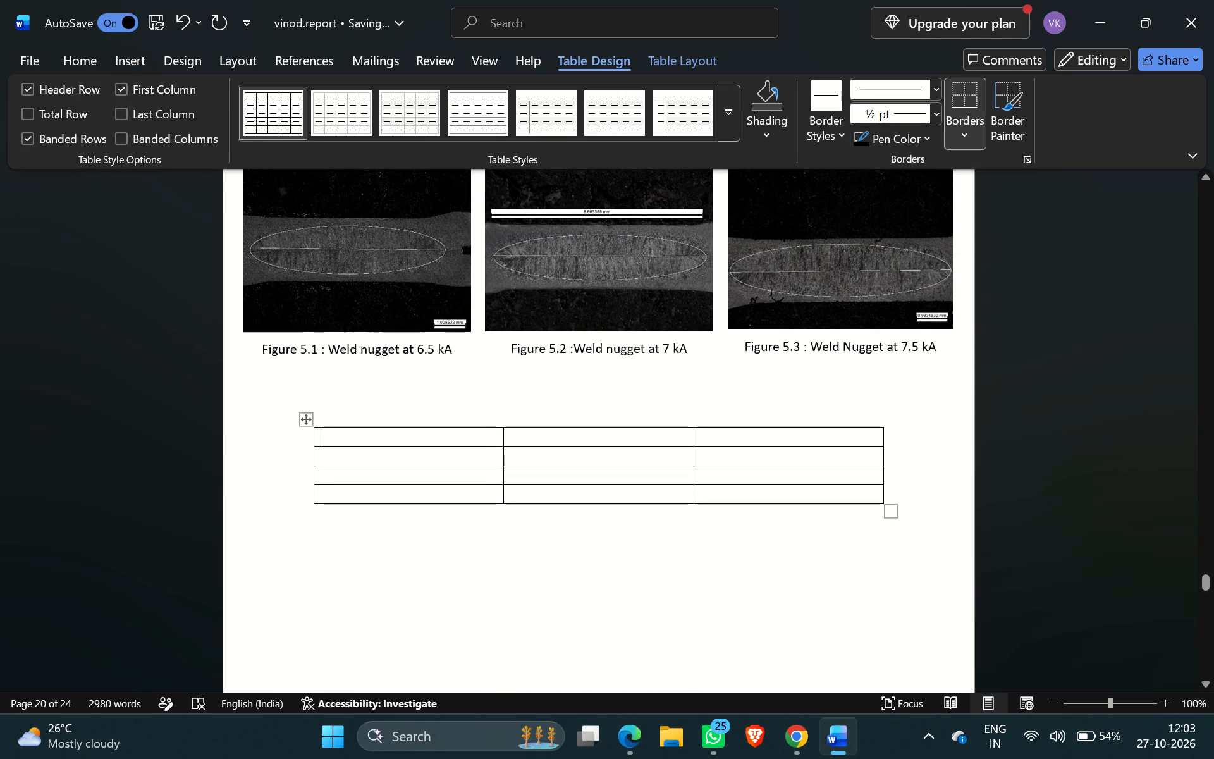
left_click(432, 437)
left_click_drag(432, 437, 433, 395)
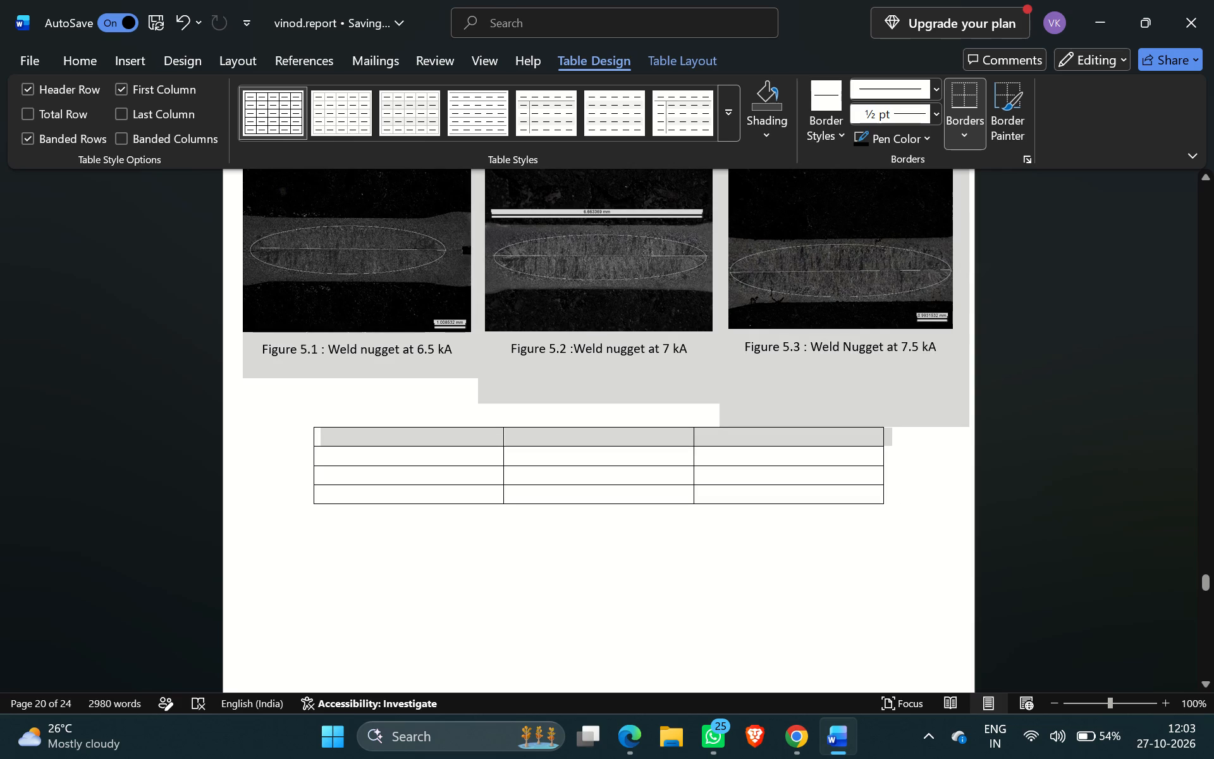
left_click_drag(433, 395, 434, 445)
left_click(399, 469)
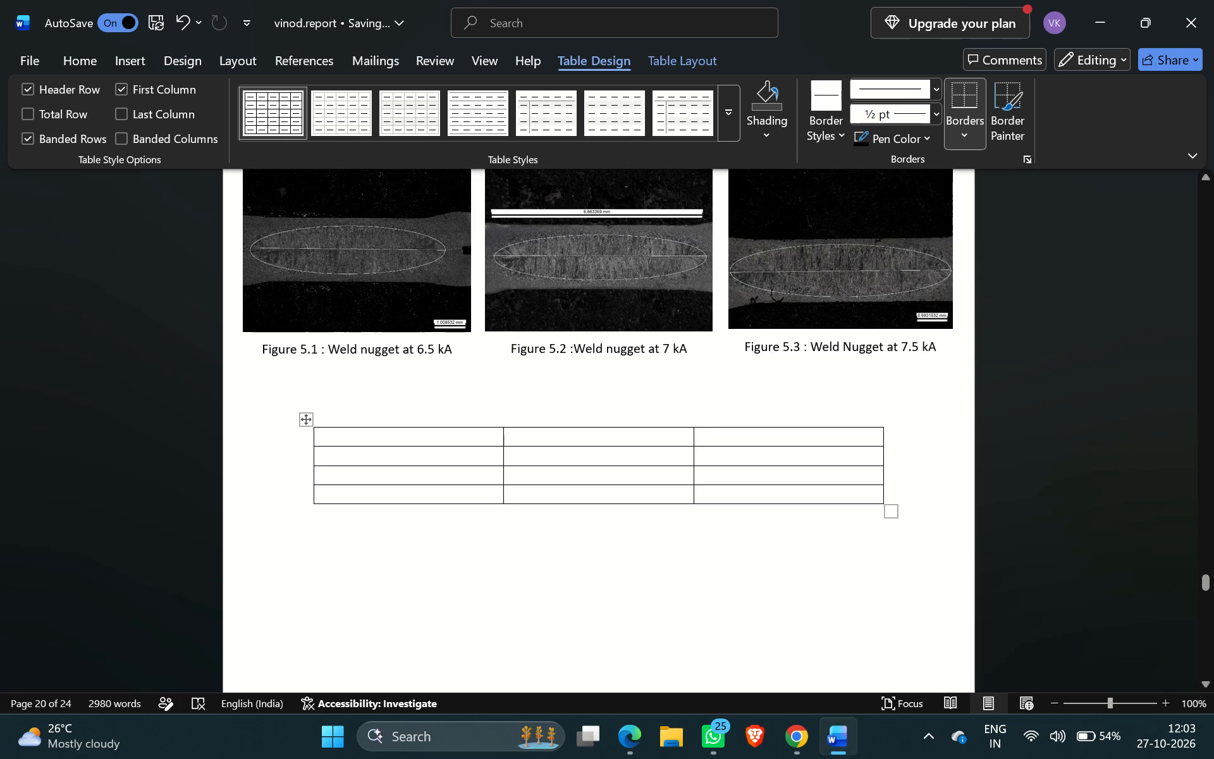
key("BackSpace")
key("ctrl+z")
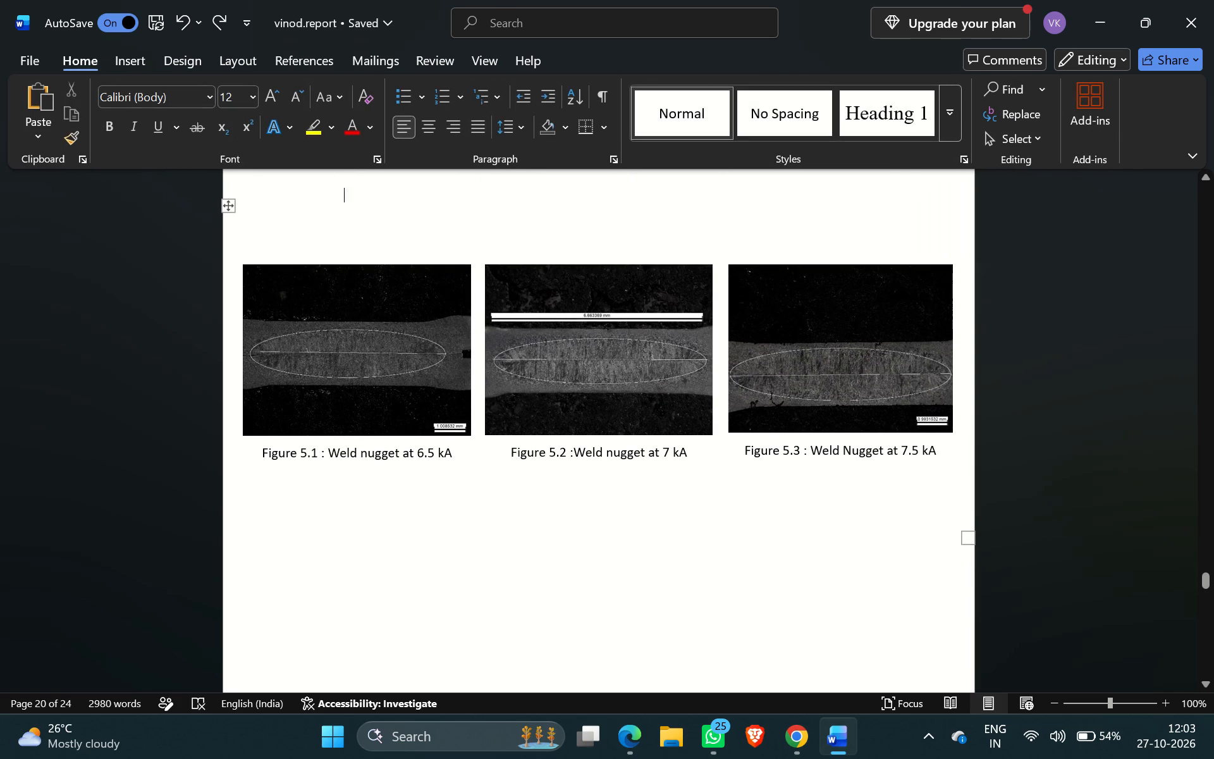
Move the block holding Figures 5.1 to 5.3 further down the Results page to free space under the heading.
key("Return")
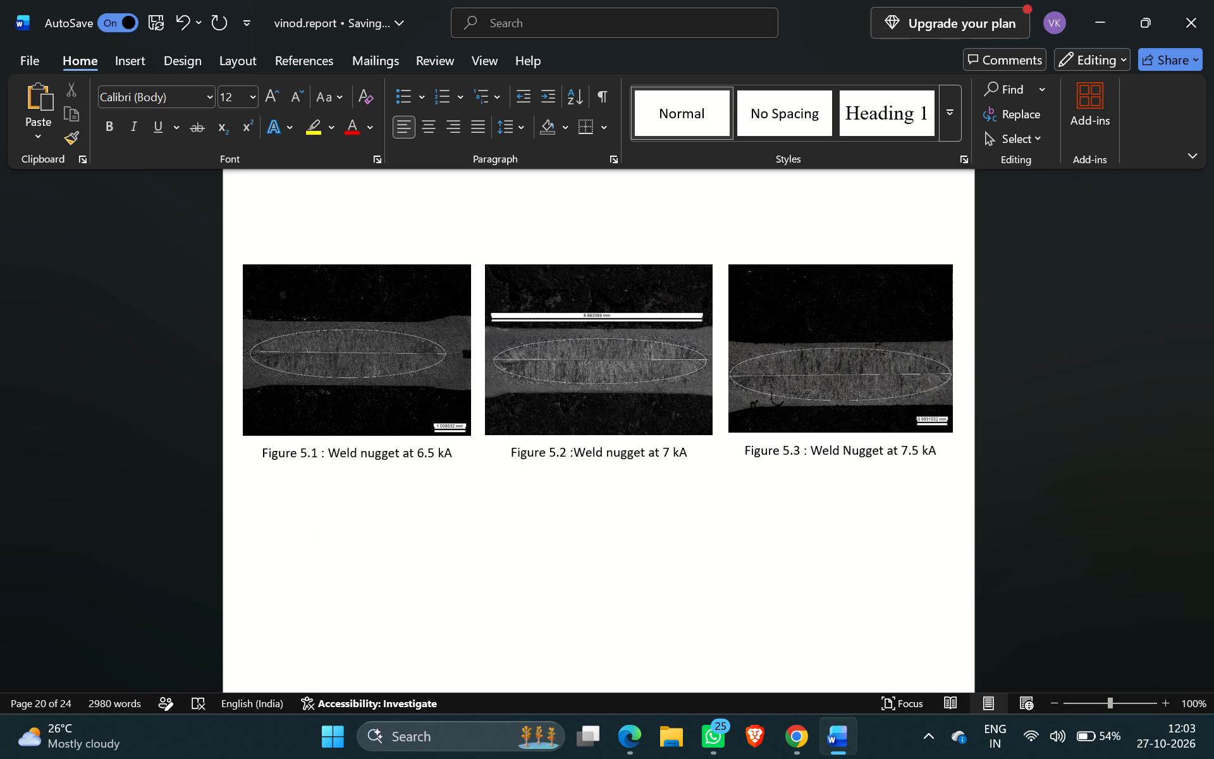
key("BackSpace")
left_click(411, 242)
left_click(389, 326)
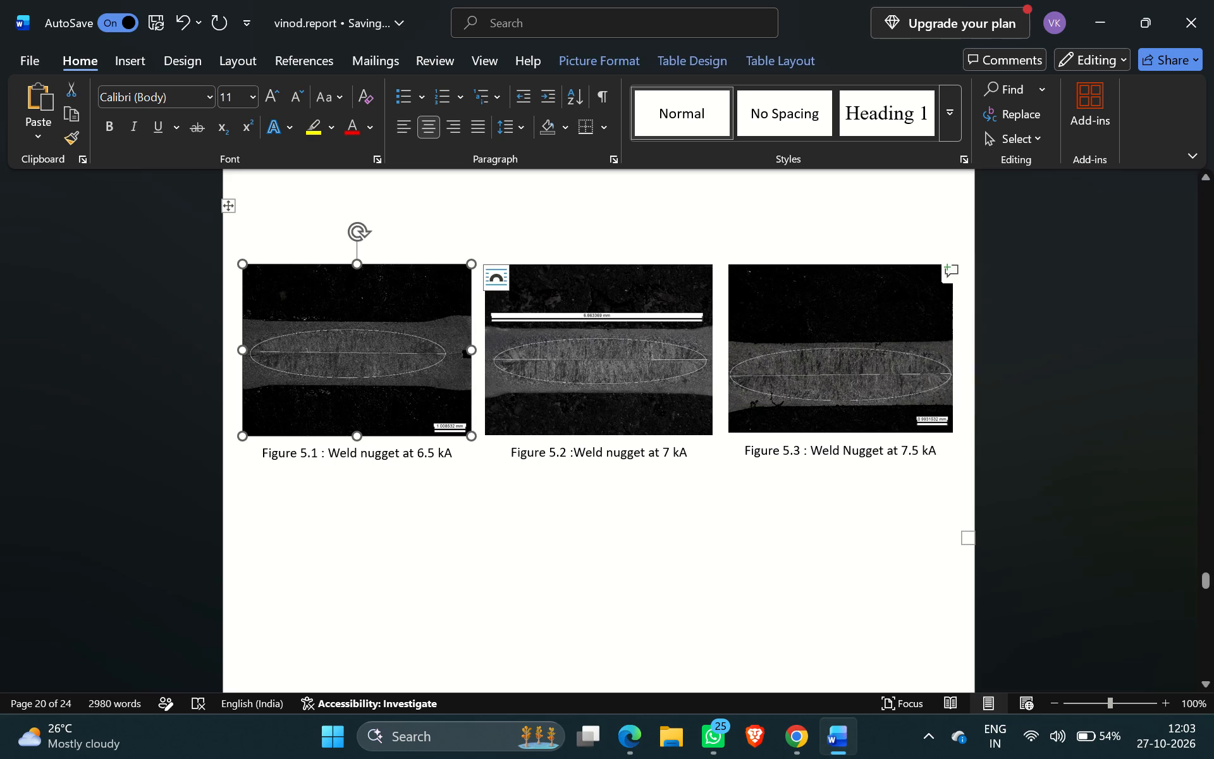
left_click_drag(225, 206, 225, 237)
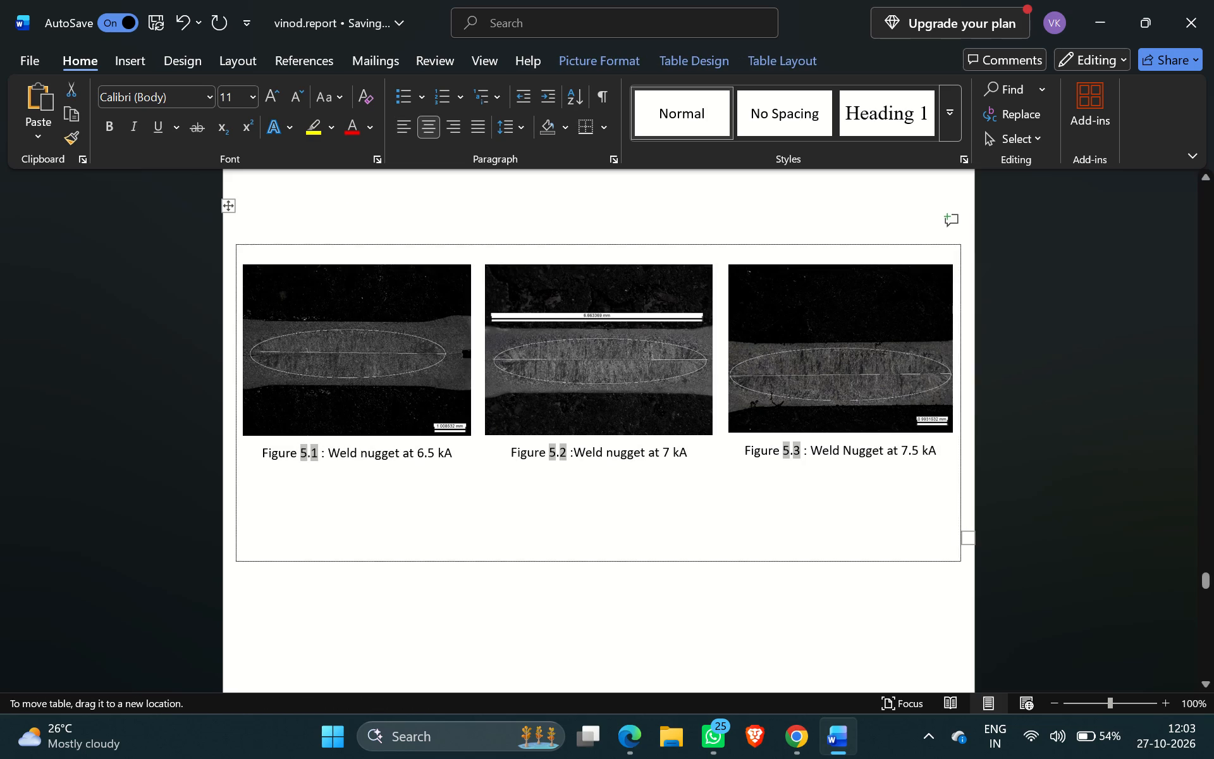
left_click_drag(225, 237, 227, 323)
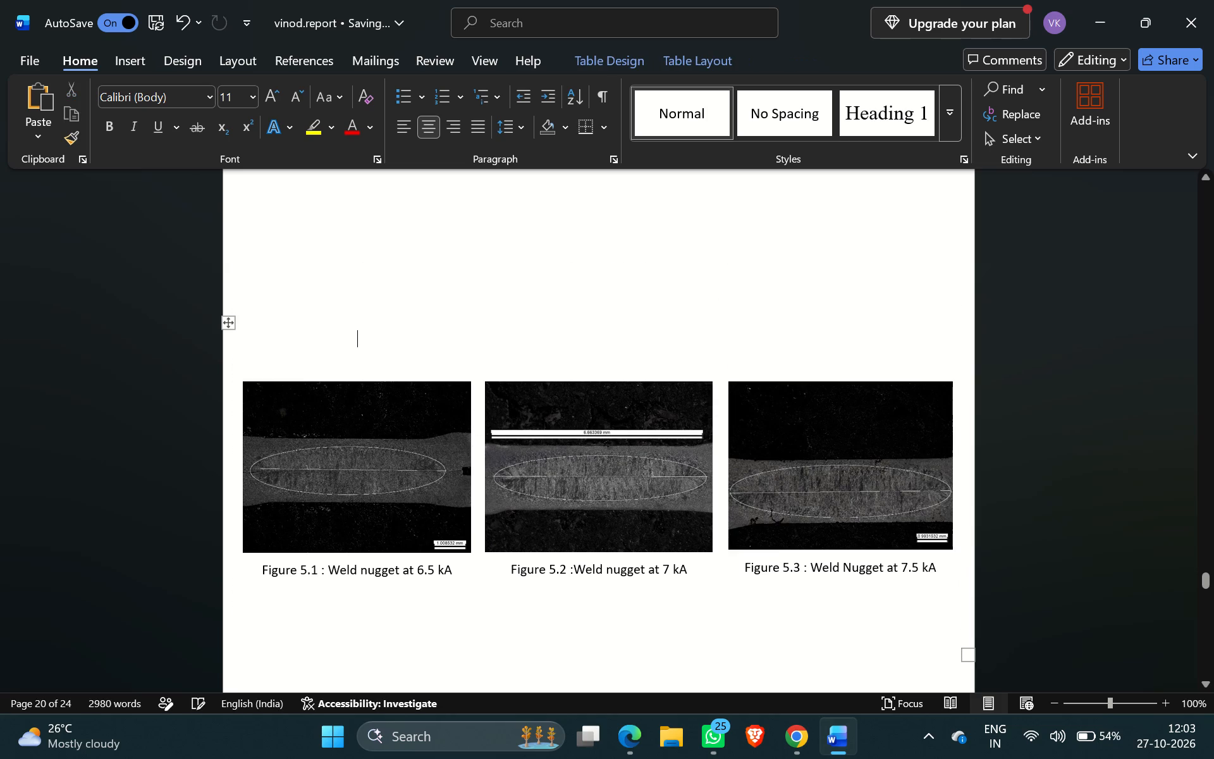
scroll(227, 323, "right", 1)
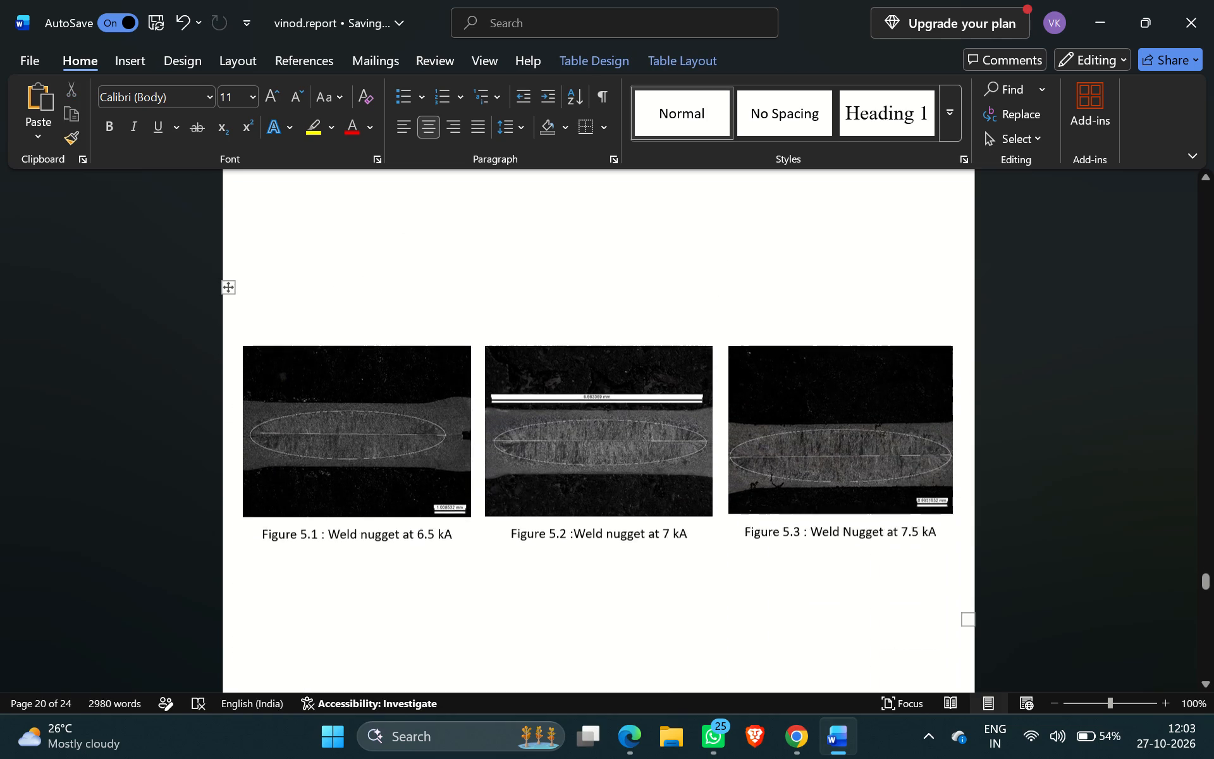
scroll(227, 323, "right", 1)
left_click_drag(228, 226, 236, 307)
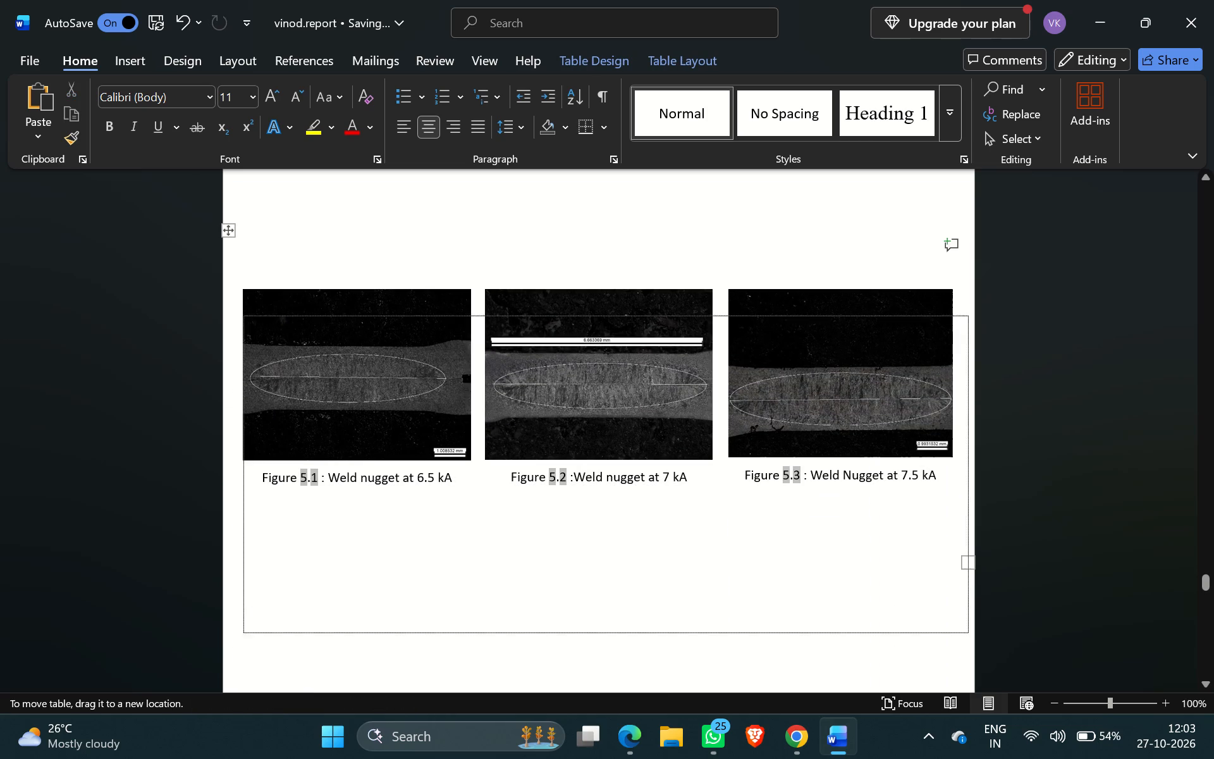
left_click_drag(236, 307, 235, 368)
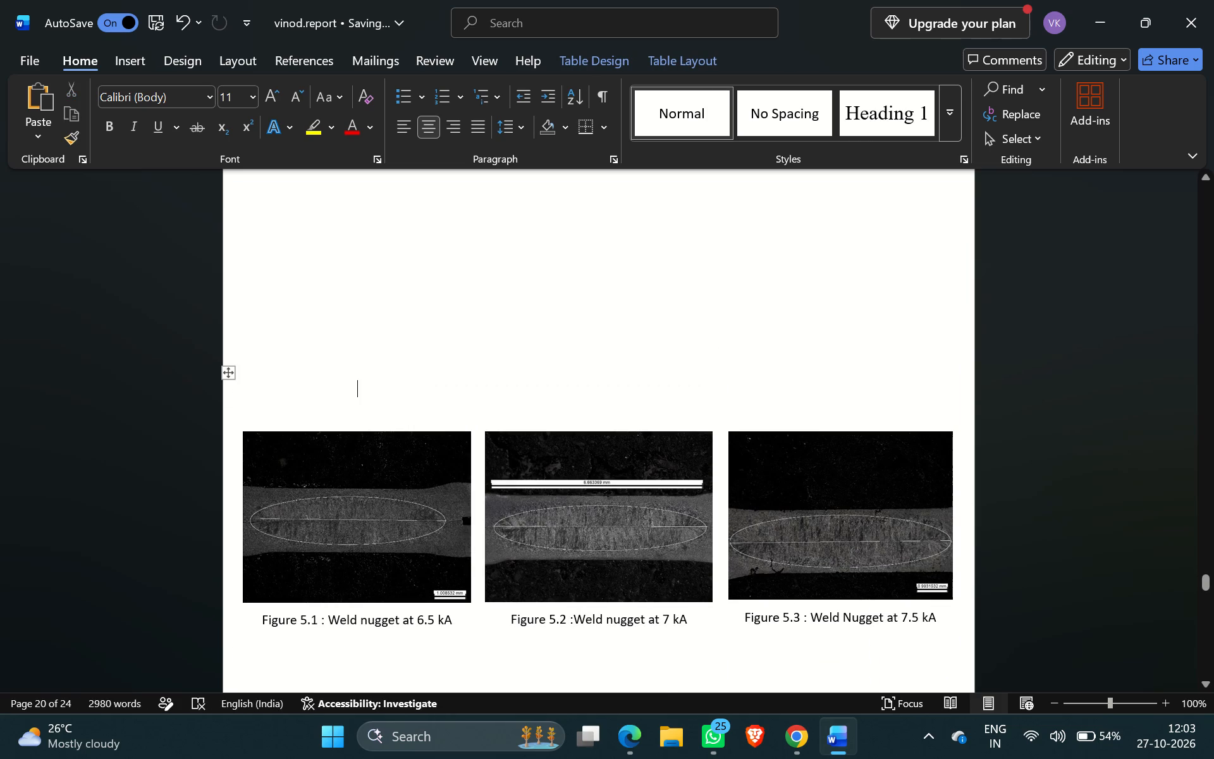
Insert a table of 3 columns and 4 rows in the blank space between the Results heading and the weld nugget figures.
left_click(326, 236)
scroll(326, 236, "up", 1)
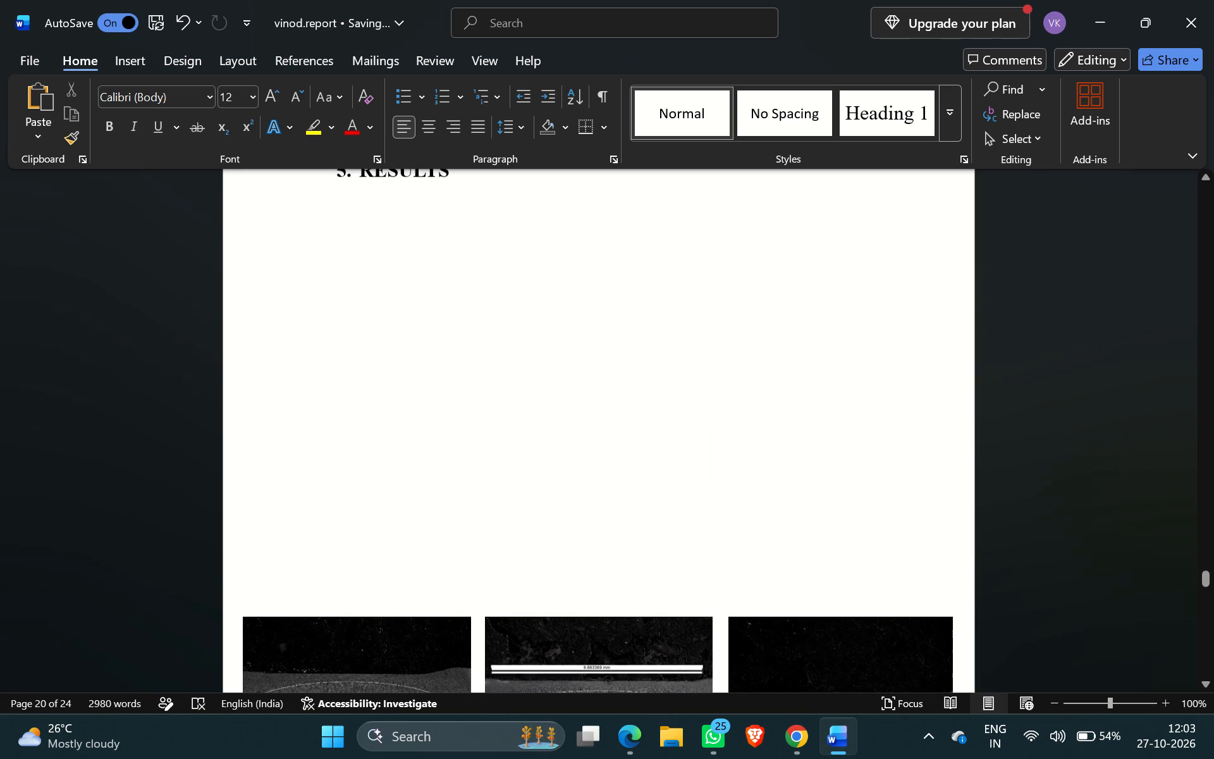
left_click(281, 243)
left_click(309, 290)
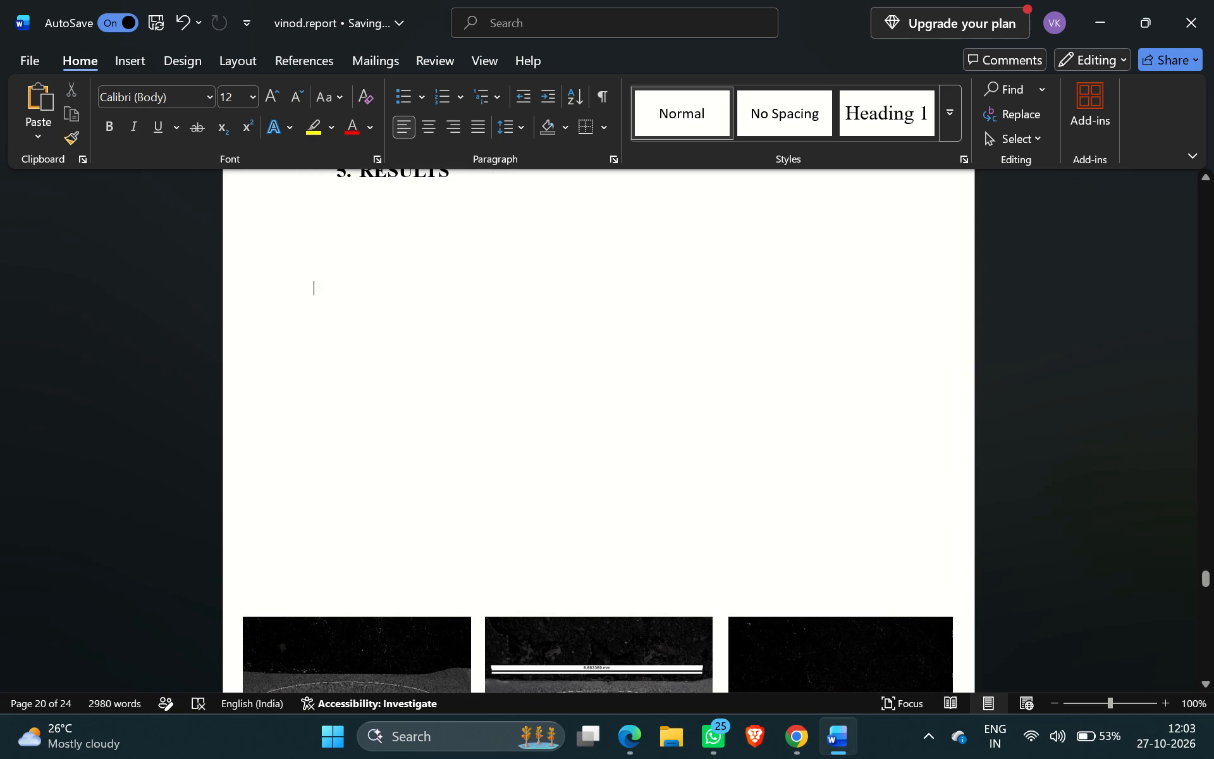
left_click(286, 236)
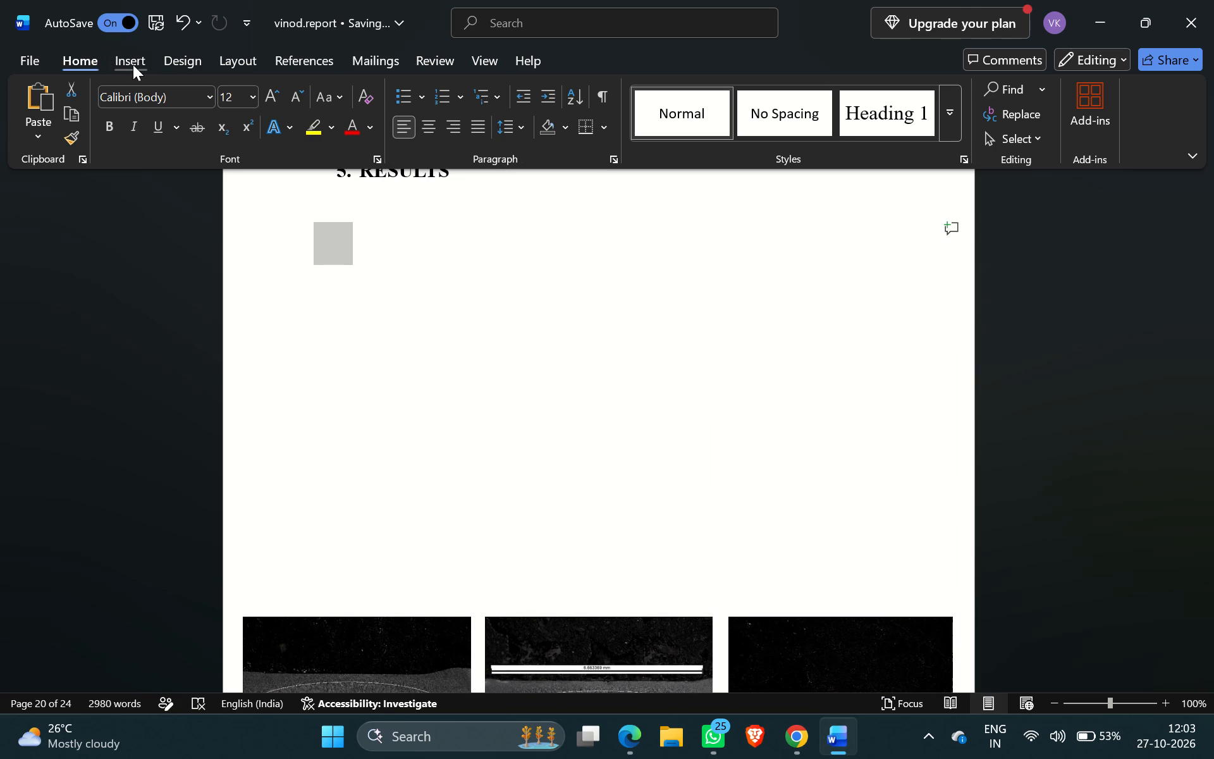
left_click(133, 65)
left_click(145, 103)
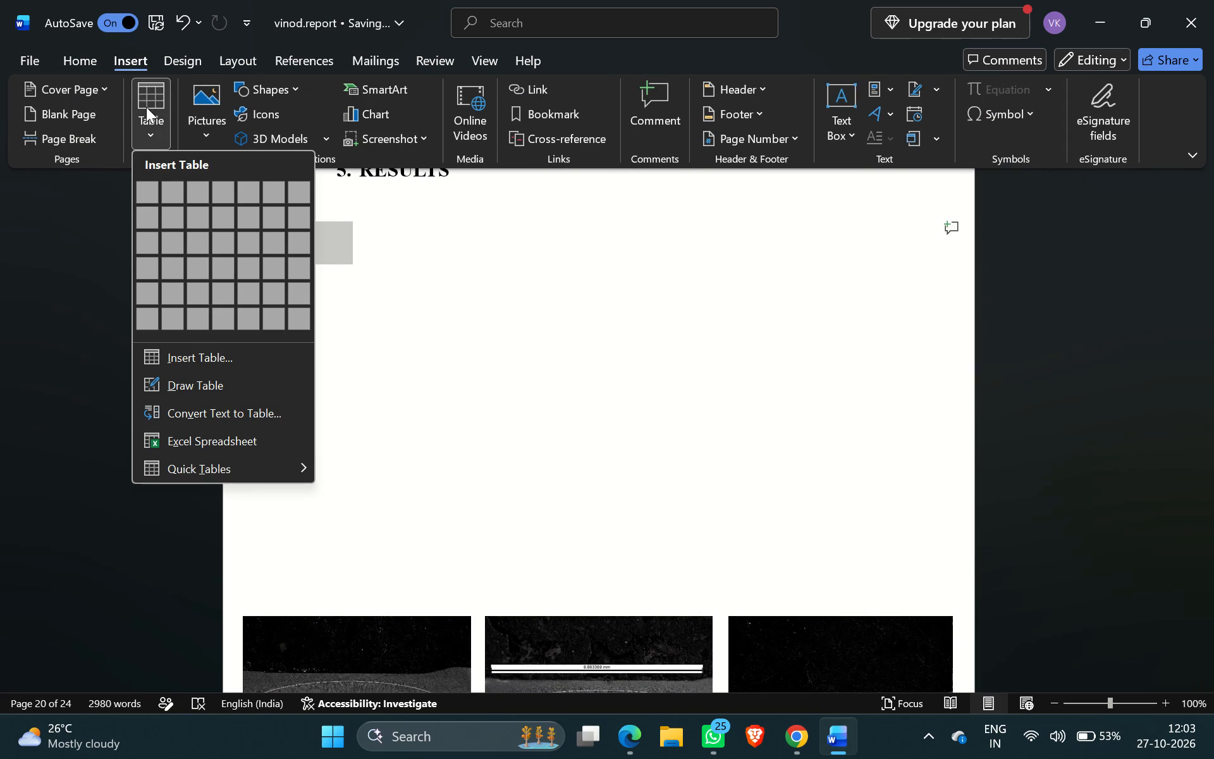
left_click(204, 192)
left_click(90, 249)
left_click(291, 281)
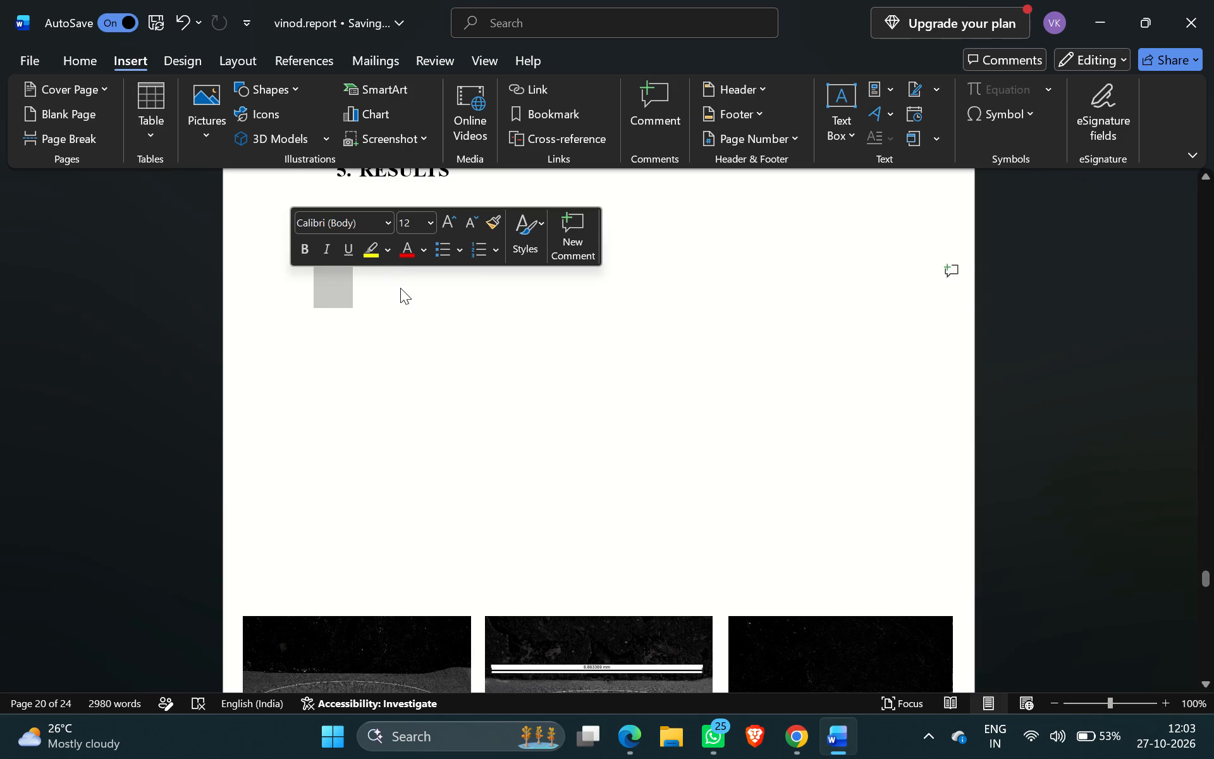
left_click(400, 288)
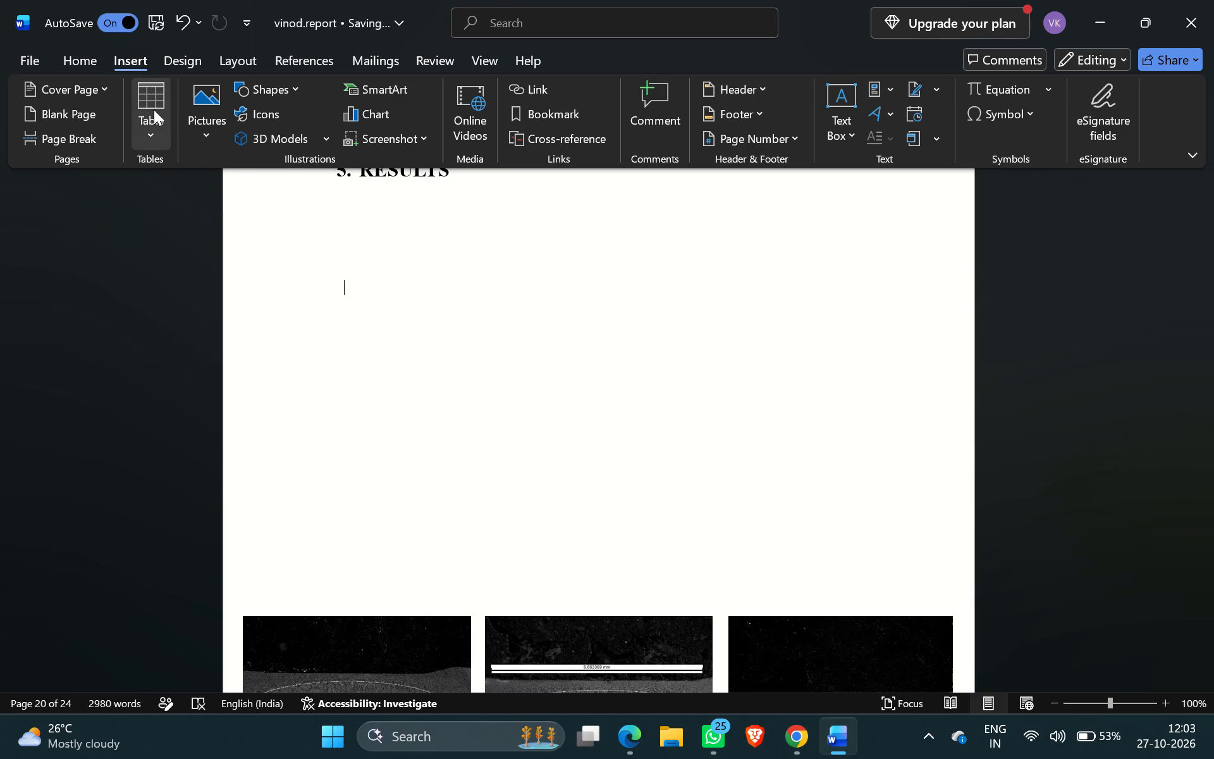
left_click(154, 109)
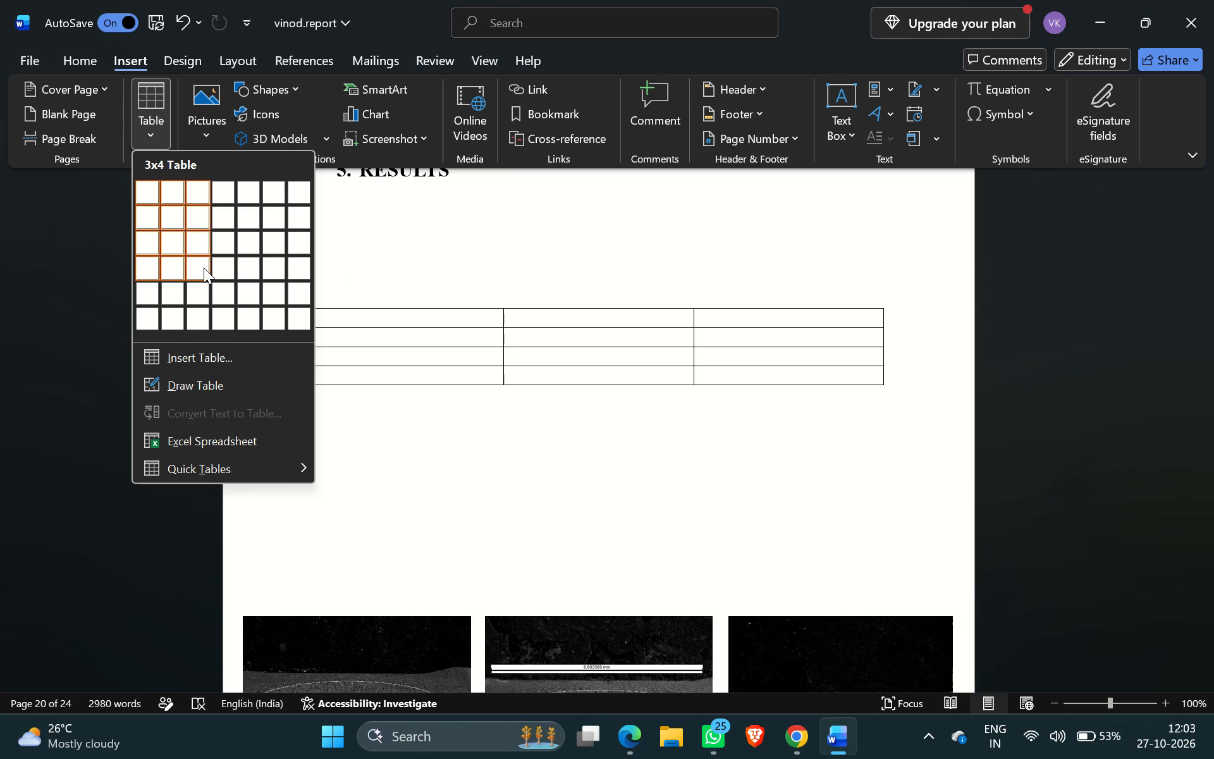
left_click(204, 268)
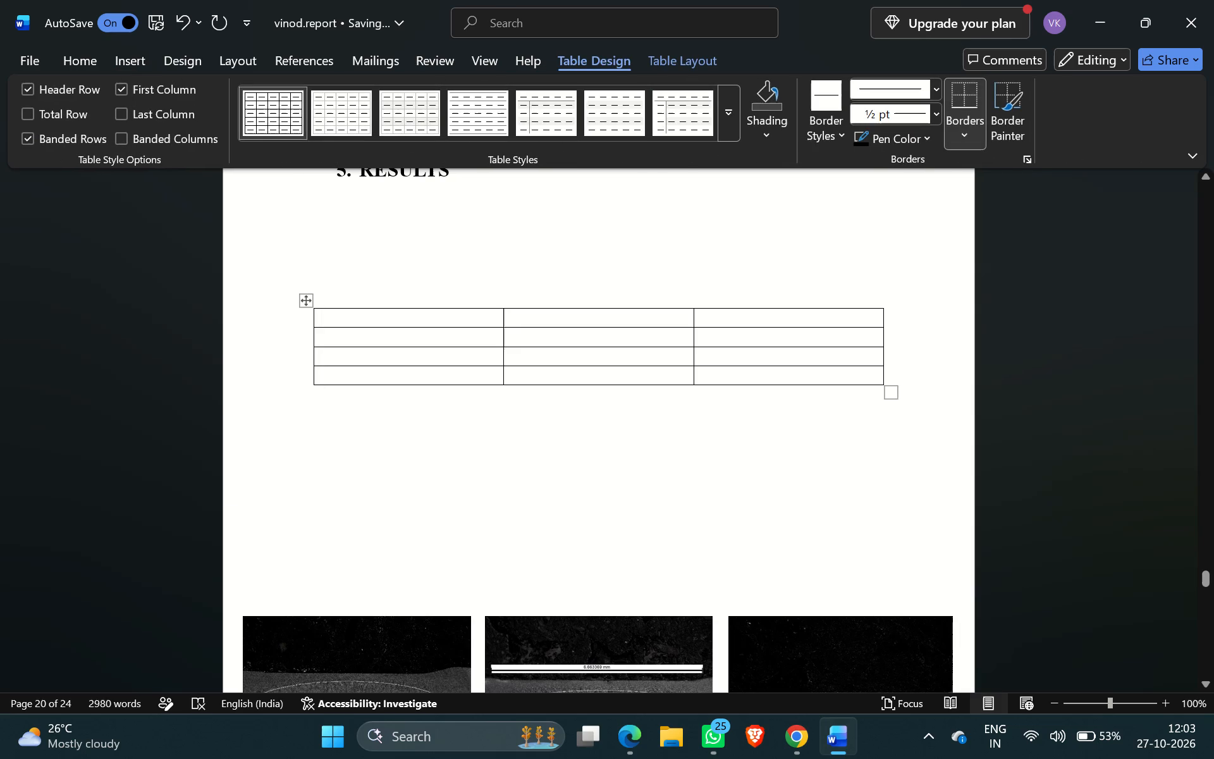
Enter the heading "Sample" in the first header cell of the new Results table.
left_click(415, 312)
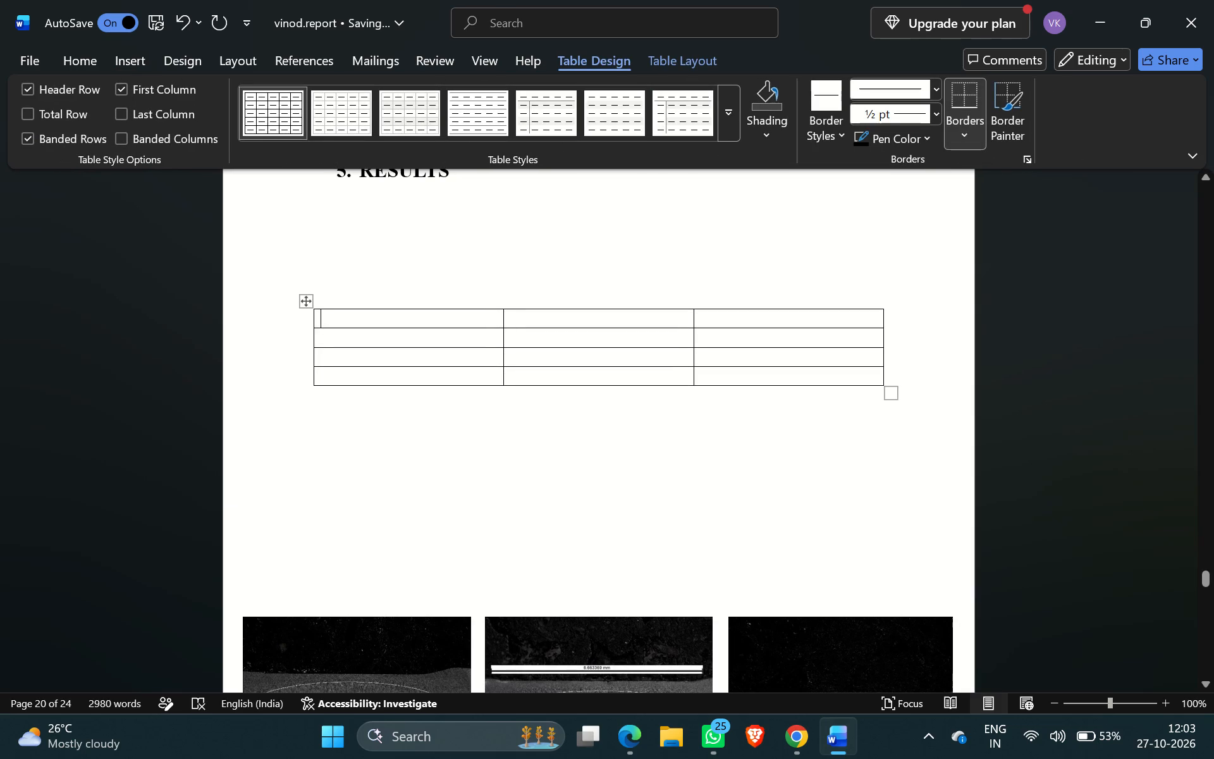
type("sample")
left_click(415, 312)
key("BackSpace")
key("BackSpace")
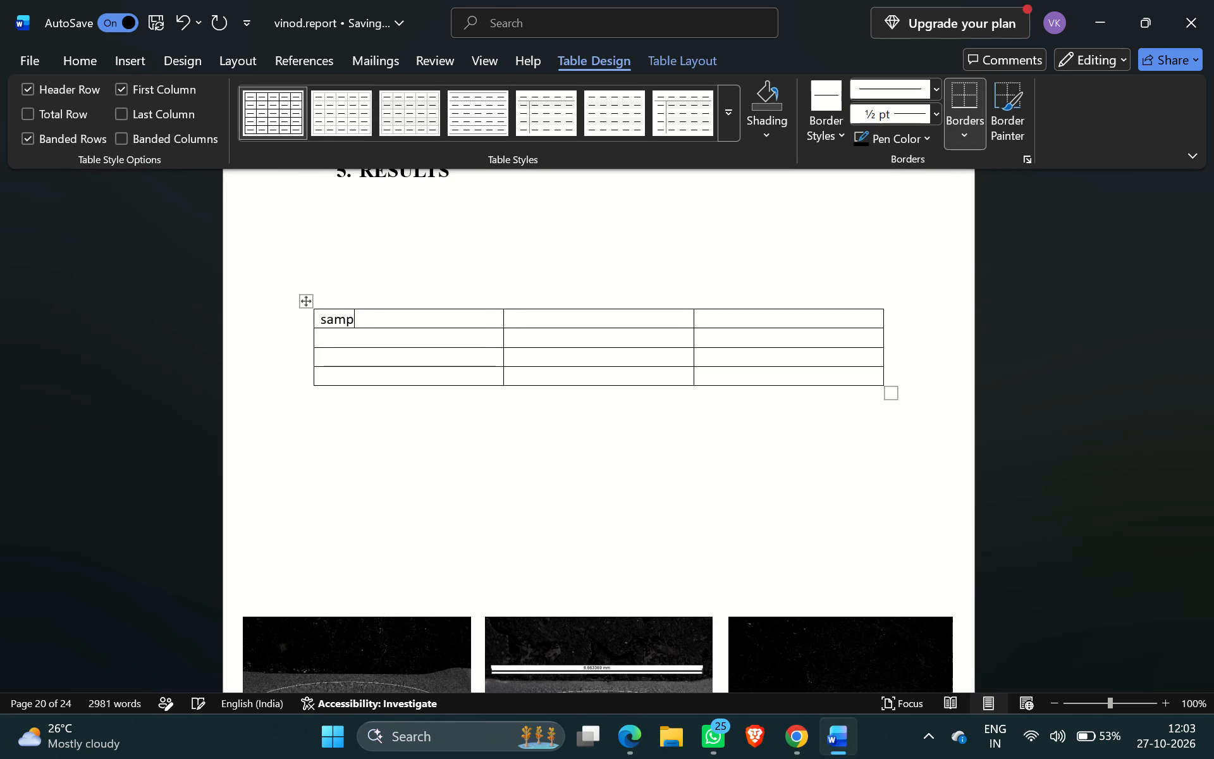
key("BackSpace")
key("BackSpace")
key("BackSpace")
key("BackSpace")
type("ample")
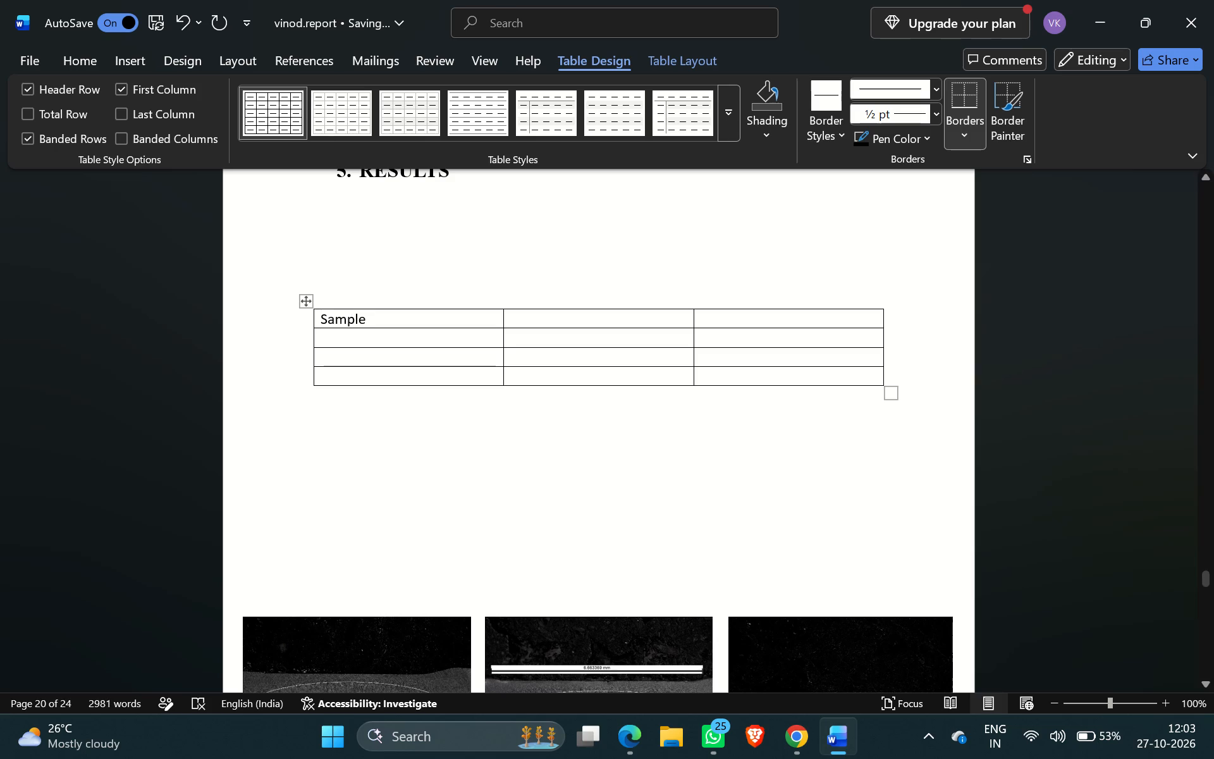
Enter the heading "Weld Current (kA)" in the second header cell of the table.
left_click(598, 320)
type("cu")
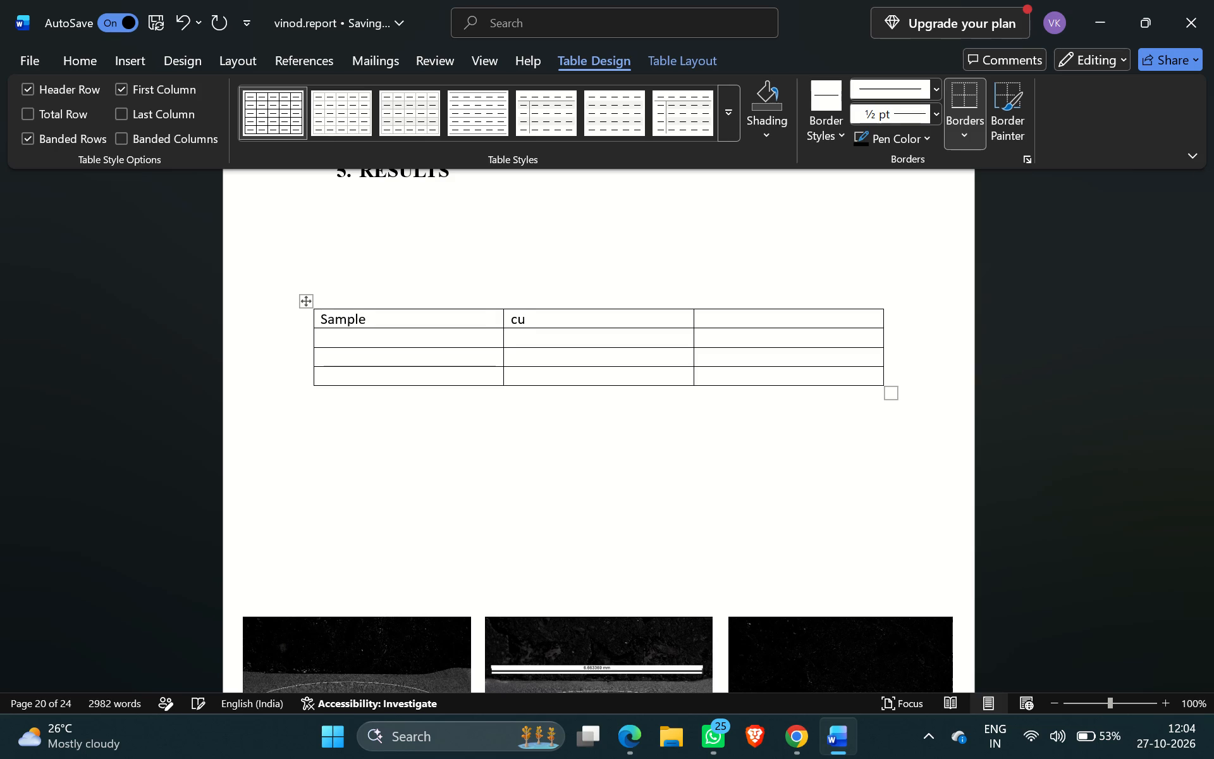
key("BackSpace")
key("BackSpace")
key("w")
key("t")
key("BackSpace")
key("t")
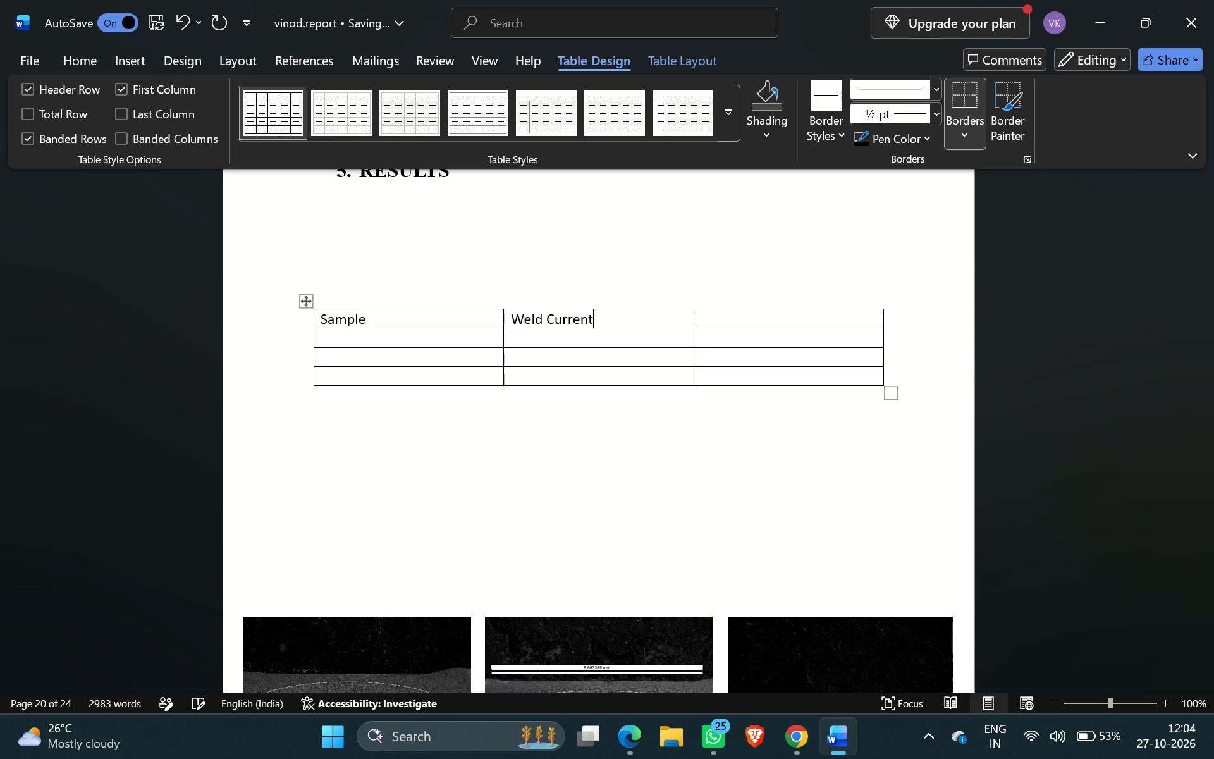
key("space")
type("(")
key("a")
key("0")
key("BackSpace")
key("shift+parenright")
Enter the heading "Weld Nugget Diameter (mm)" in the third header cell of the table.
key("Right")
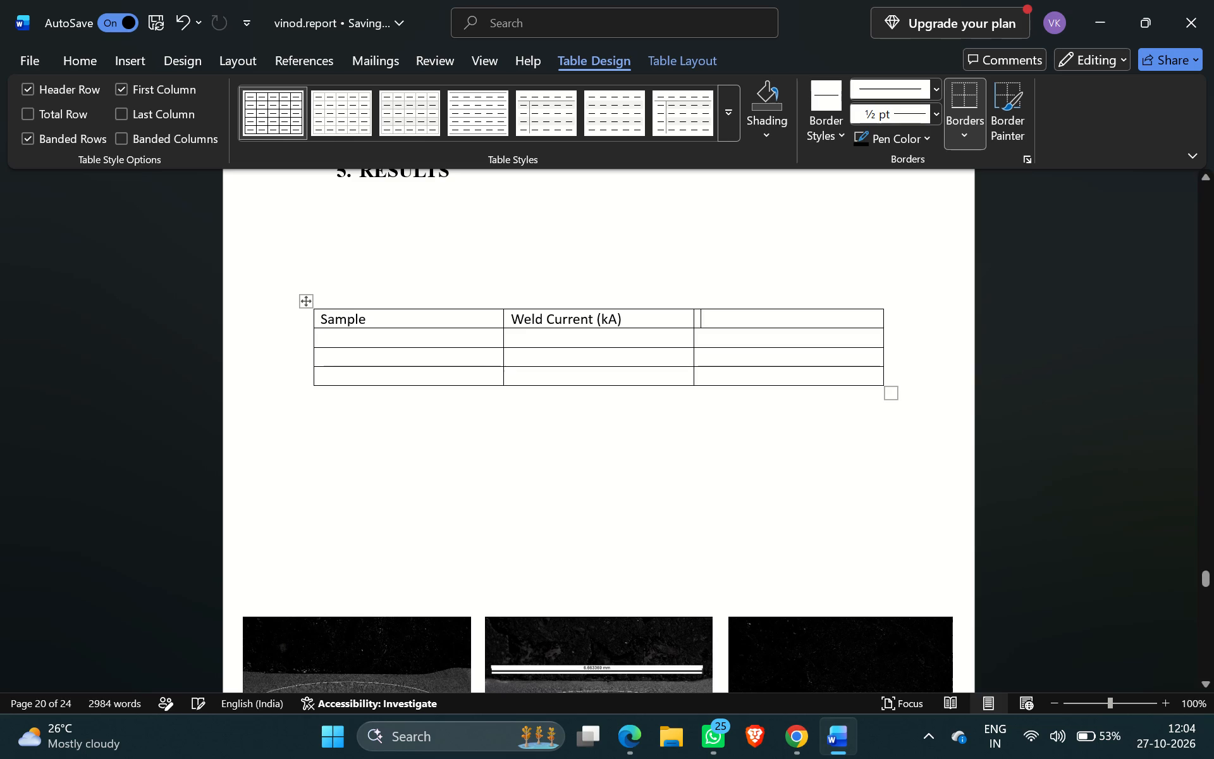
key("w")
type("eld")
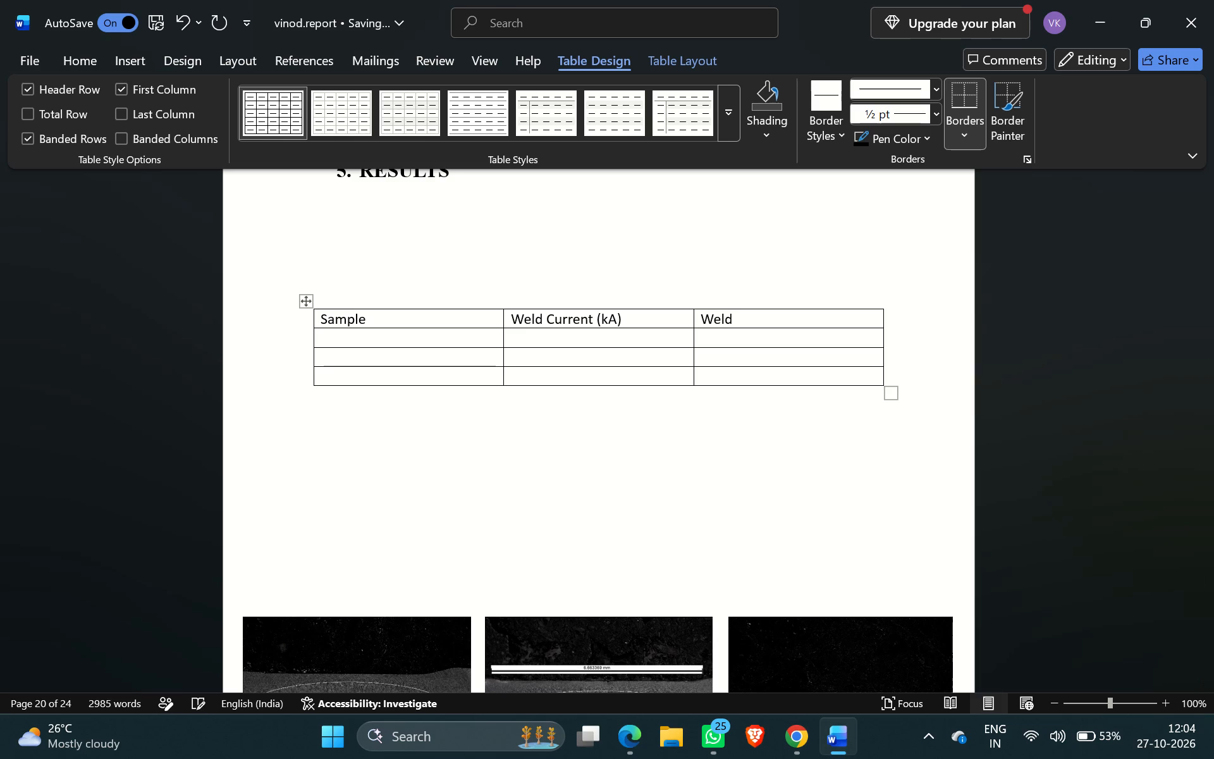
key("space")
type("nu")
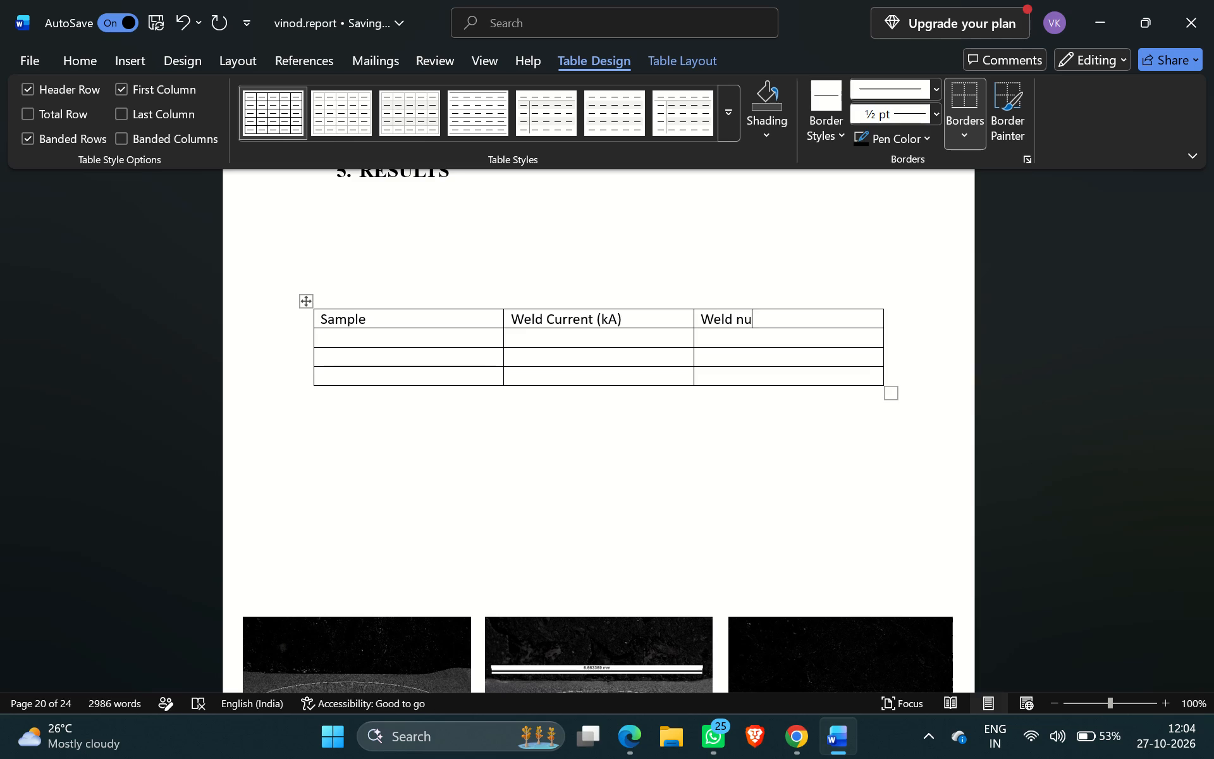
key("BackSpace")
key("b")
key("BackSpace")
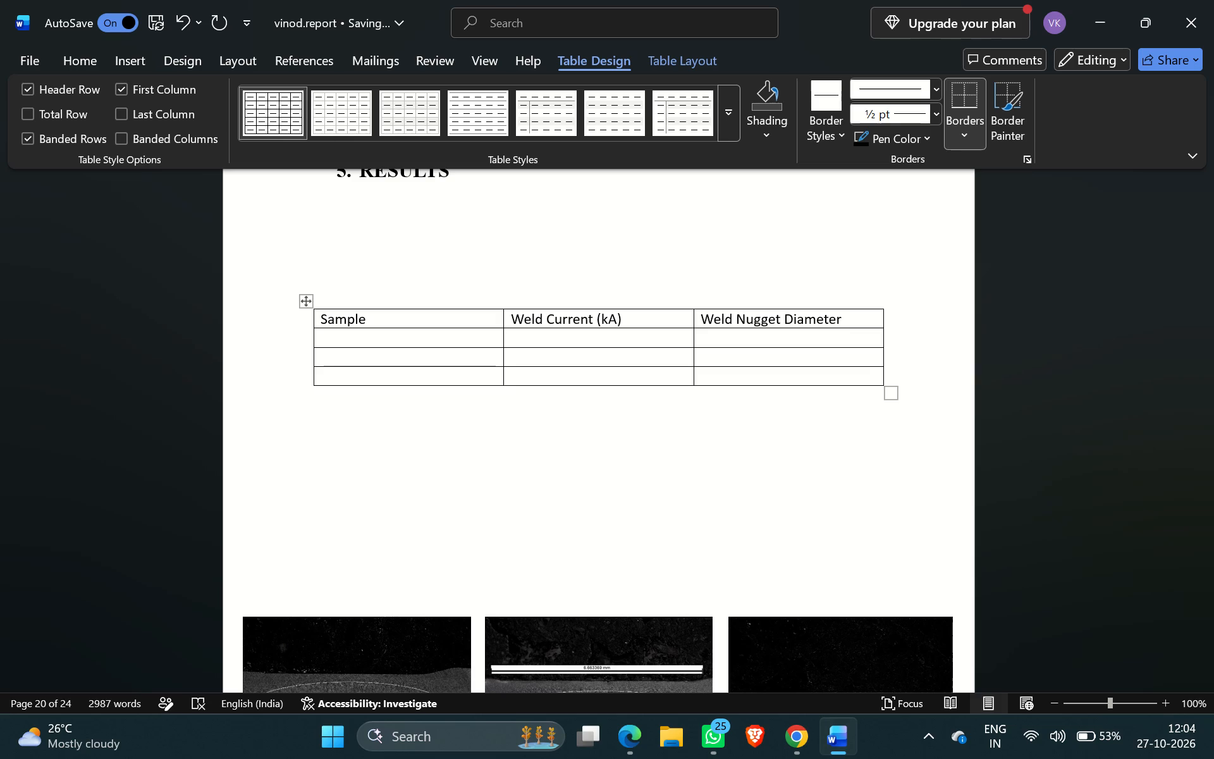
key("space")
type("(")
type("mm")
key("shift+parenright")
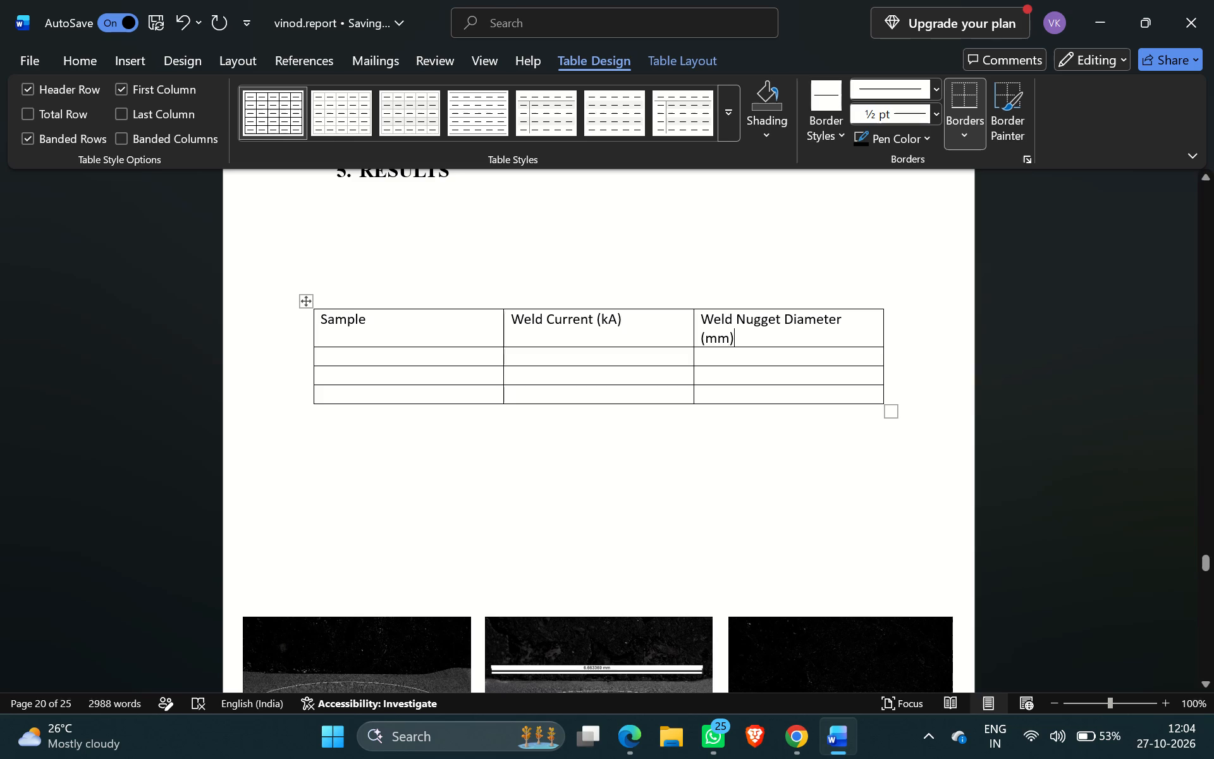
Narrow the Sample column and widen the Weld Nugget Diameter column so its heading fits on one line.
left_click(506, 324)
left_click(500, 326)
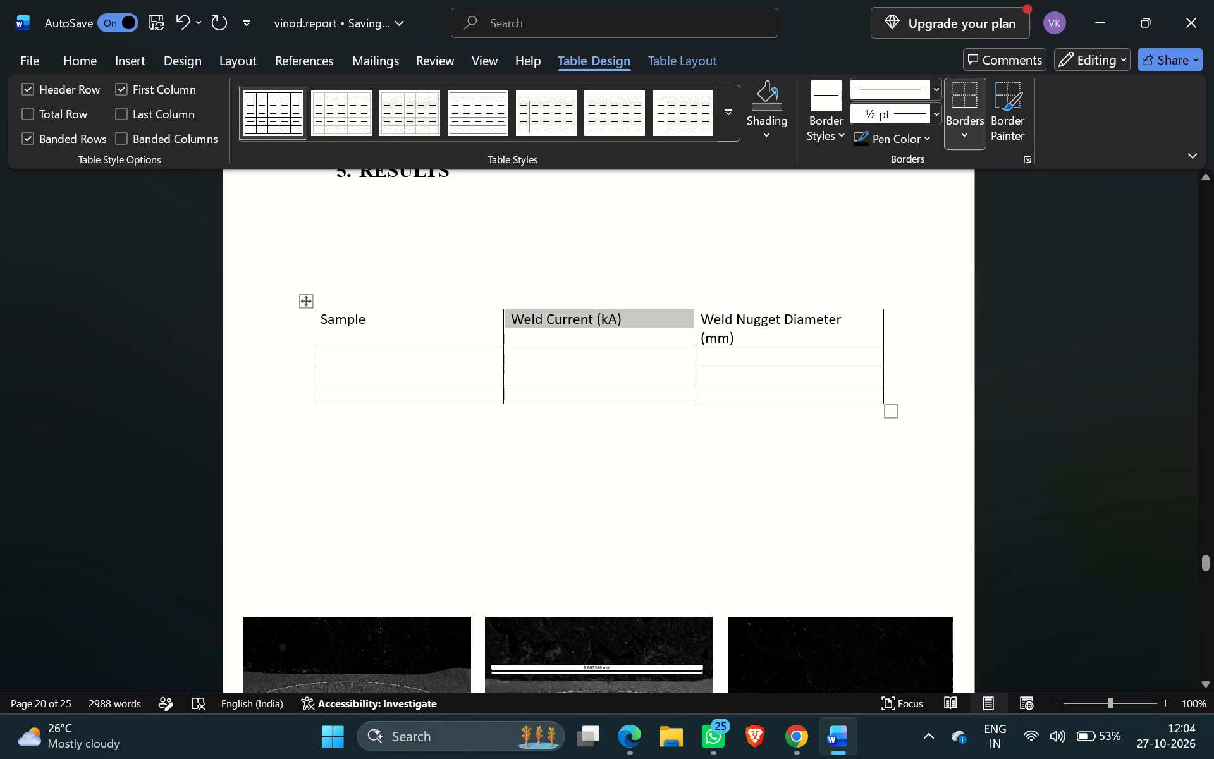
left_click_drag(502, 328, 422, 328)
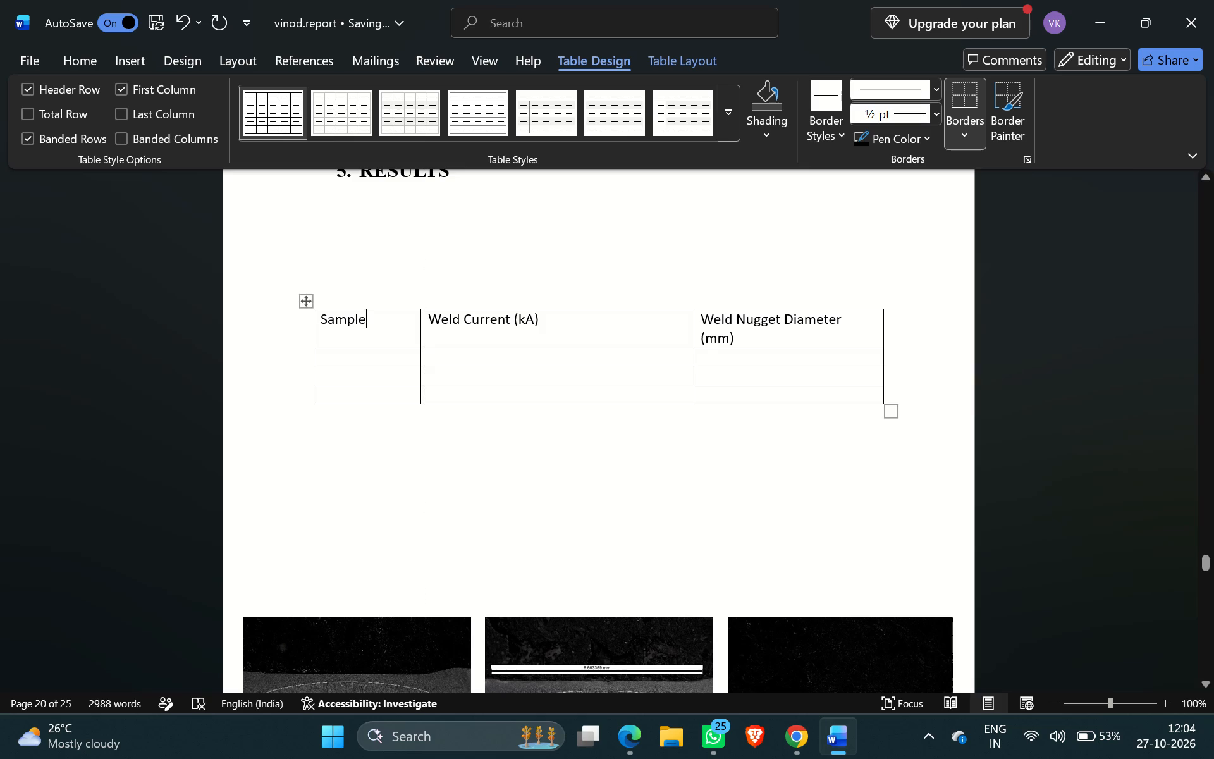
left_click_drag(693, 320, 658, 323)
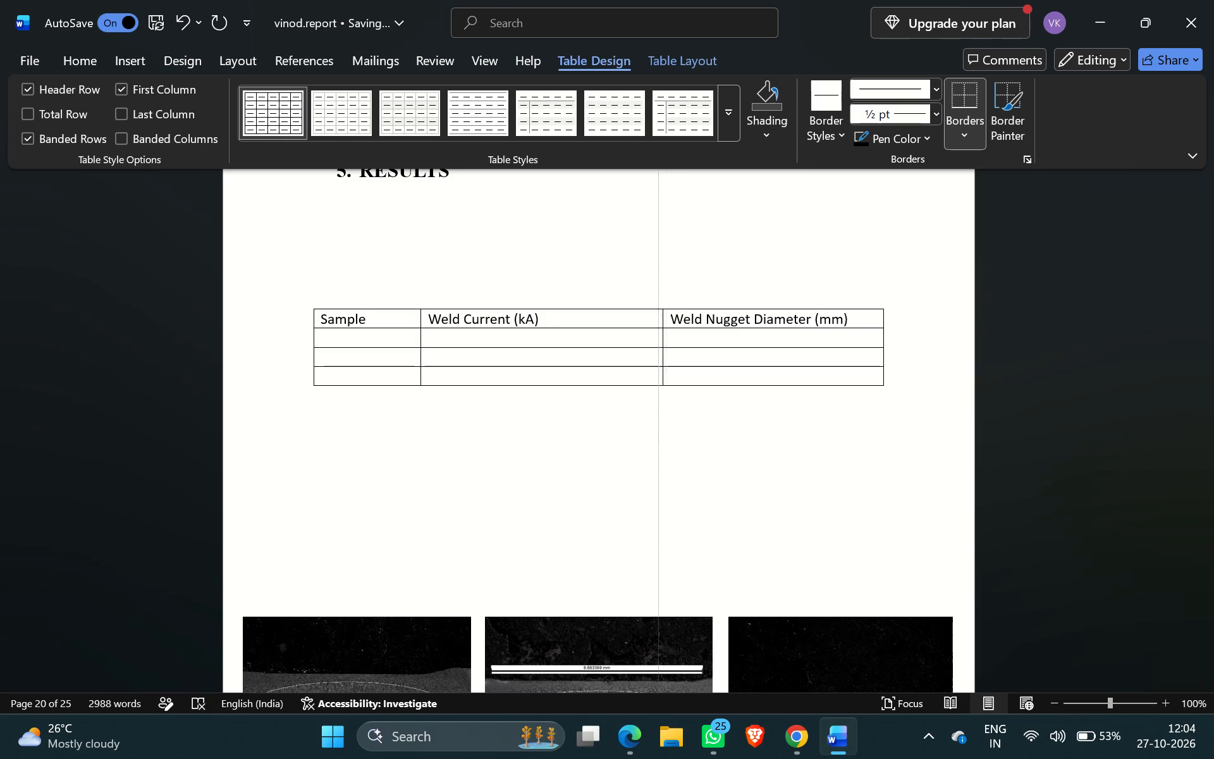
left_click_drag(658, 323, 650, 326)
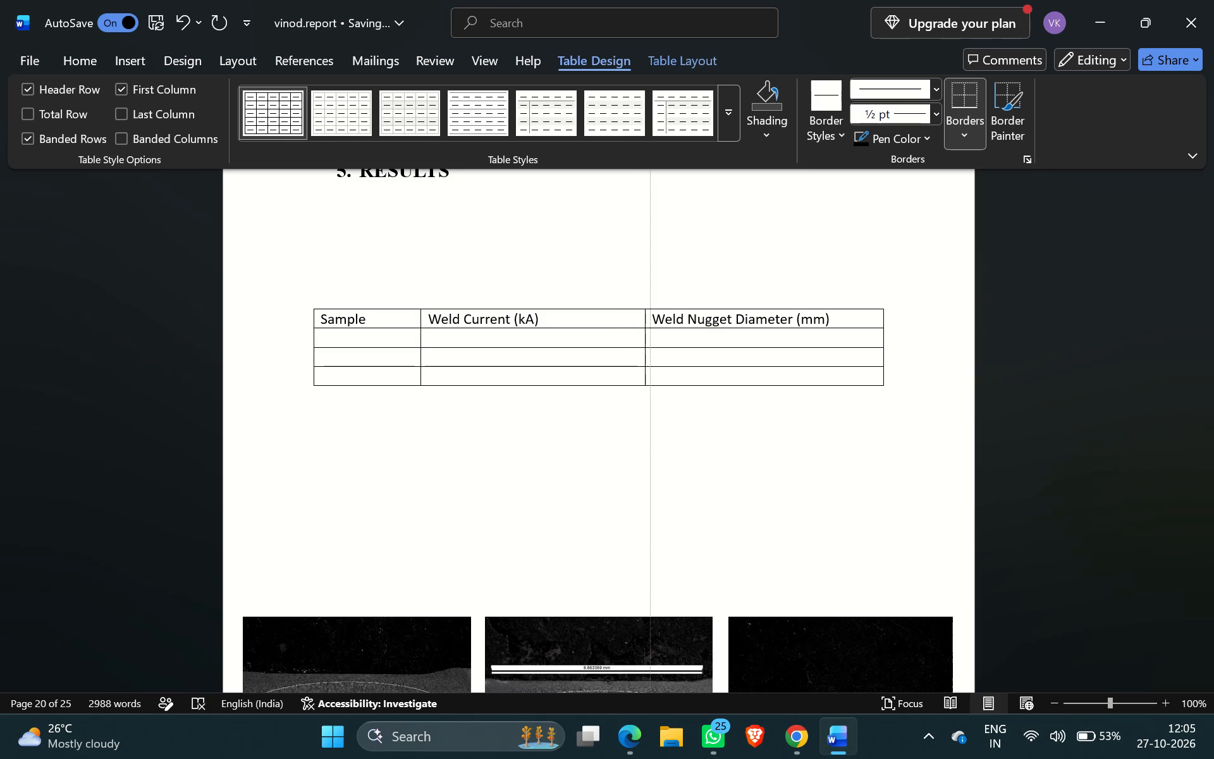
left_click_drag(650, 326, 650, 327)
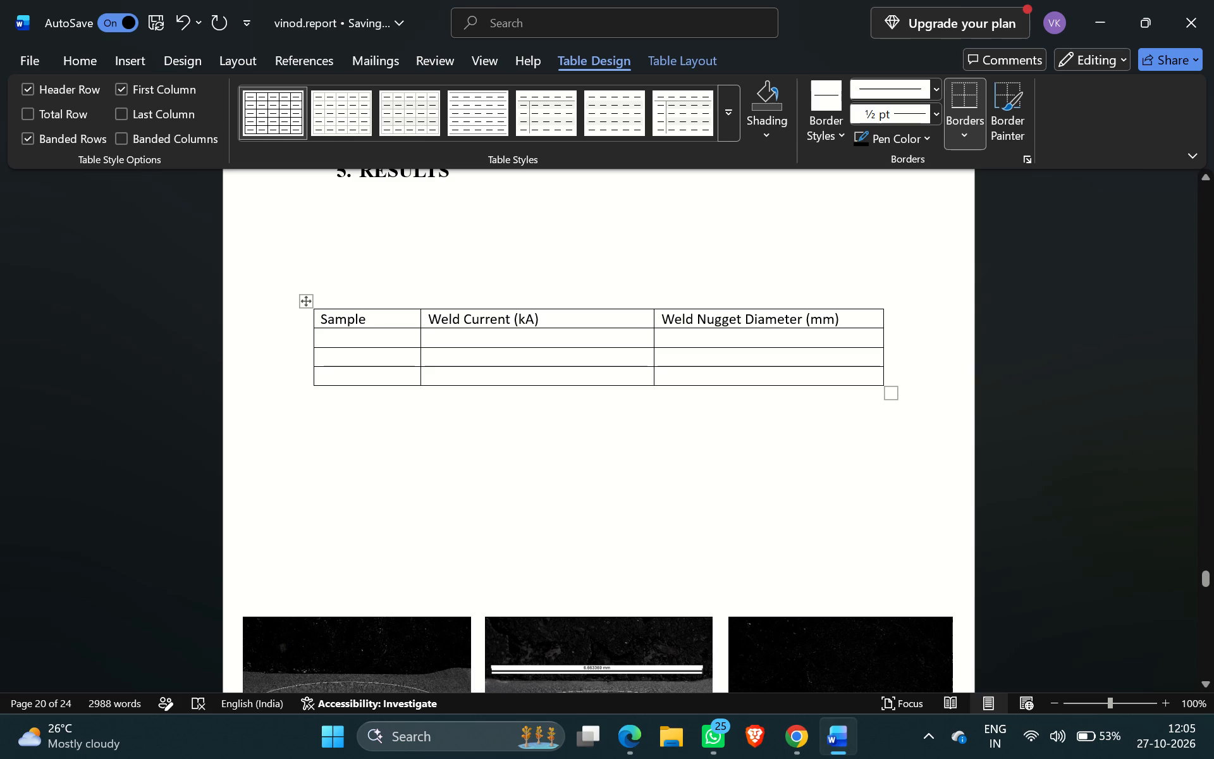
Number the three rows below the Sample heading 1, 2 and 3.
left_click(381, 343)
key("1")
key("Down")
key("2")
key("Down")
key("3")
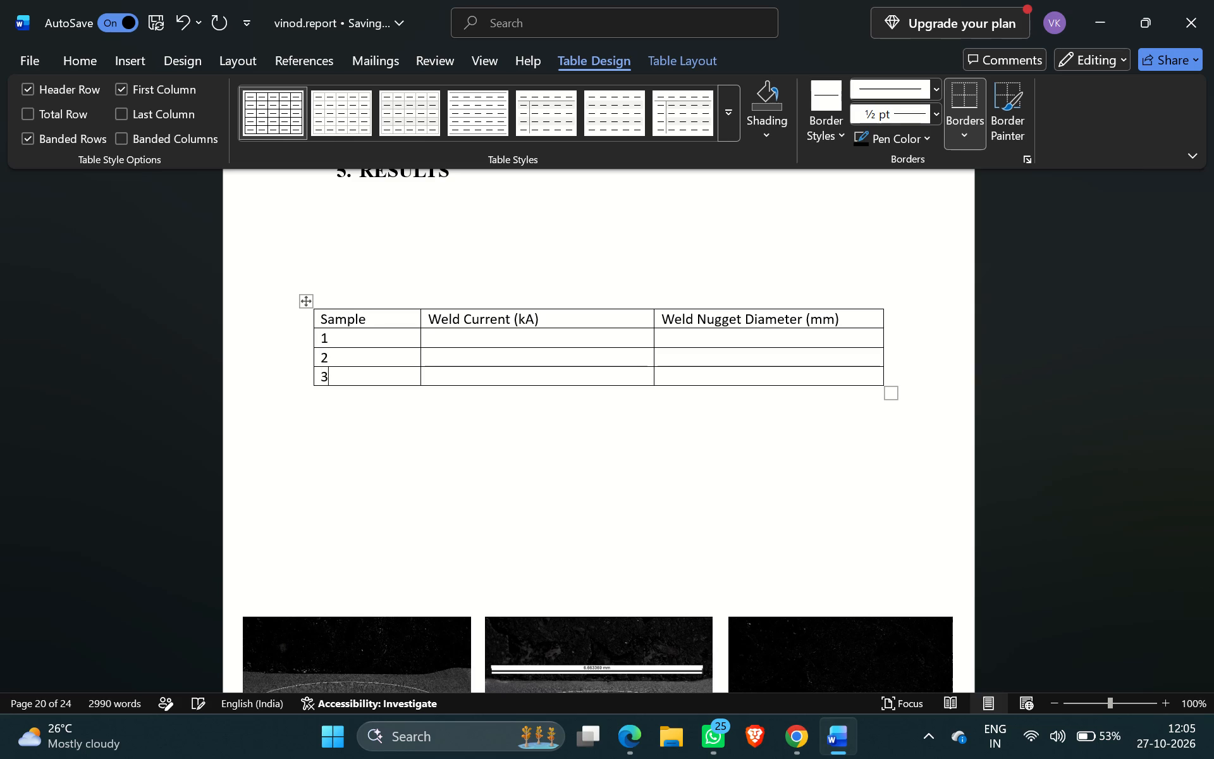
Fill the Weld Current (kA) column with 6.5, 7 and 7.5 for samples 1 to 3.
left_click(465, 342)
key("6")
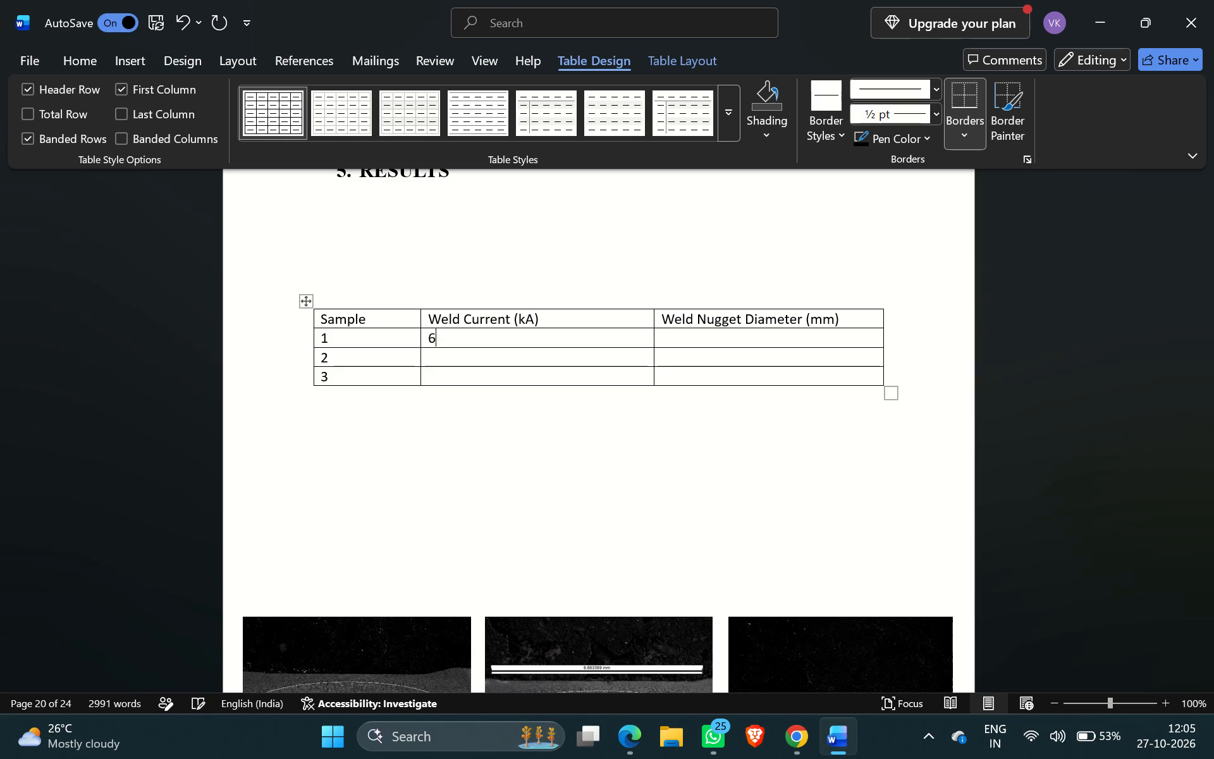
key("period")
key("5")
key("Return")
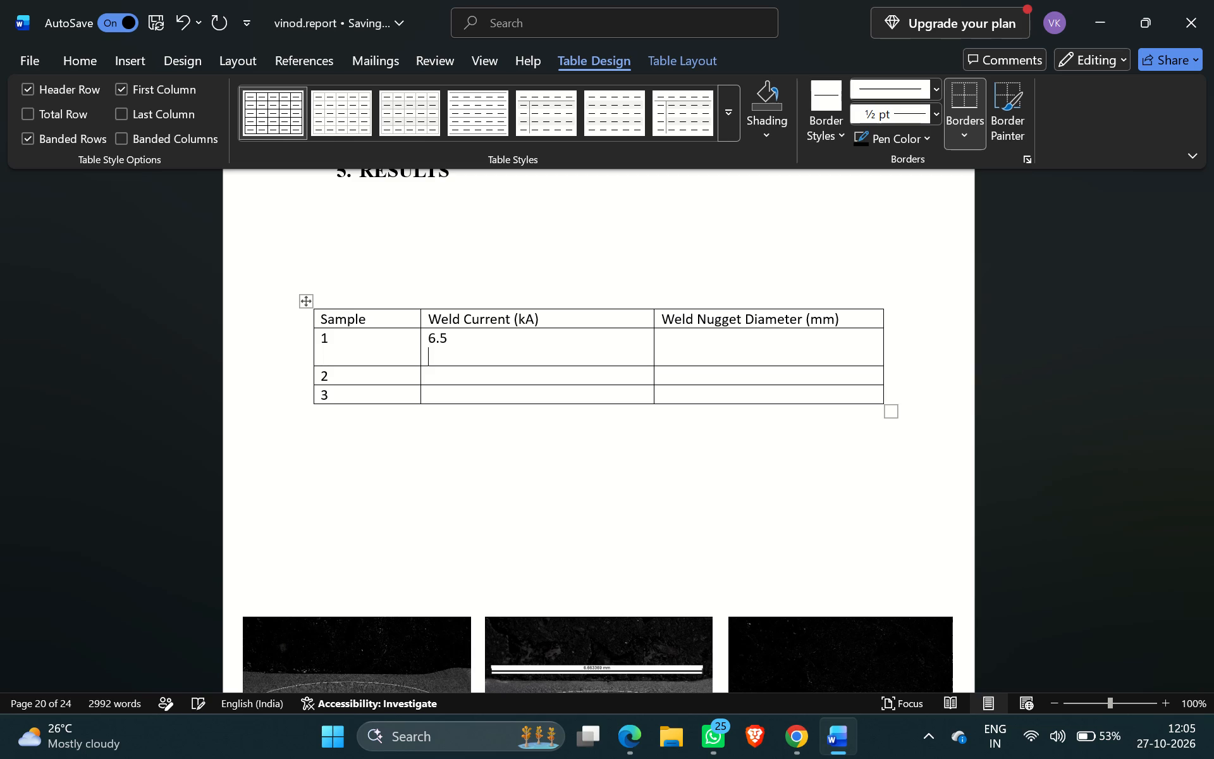
key("BackSpace")
key("Down")
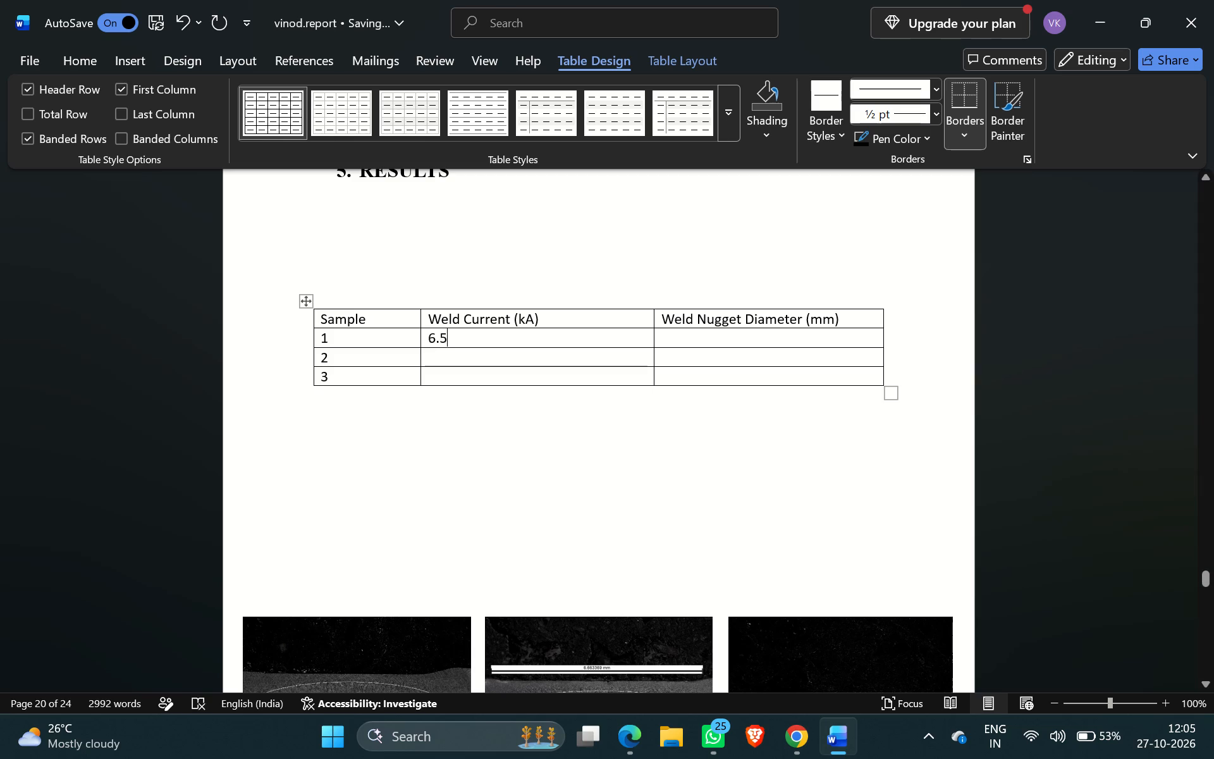
key("7")
key("Down")
type("7.")
key("5")
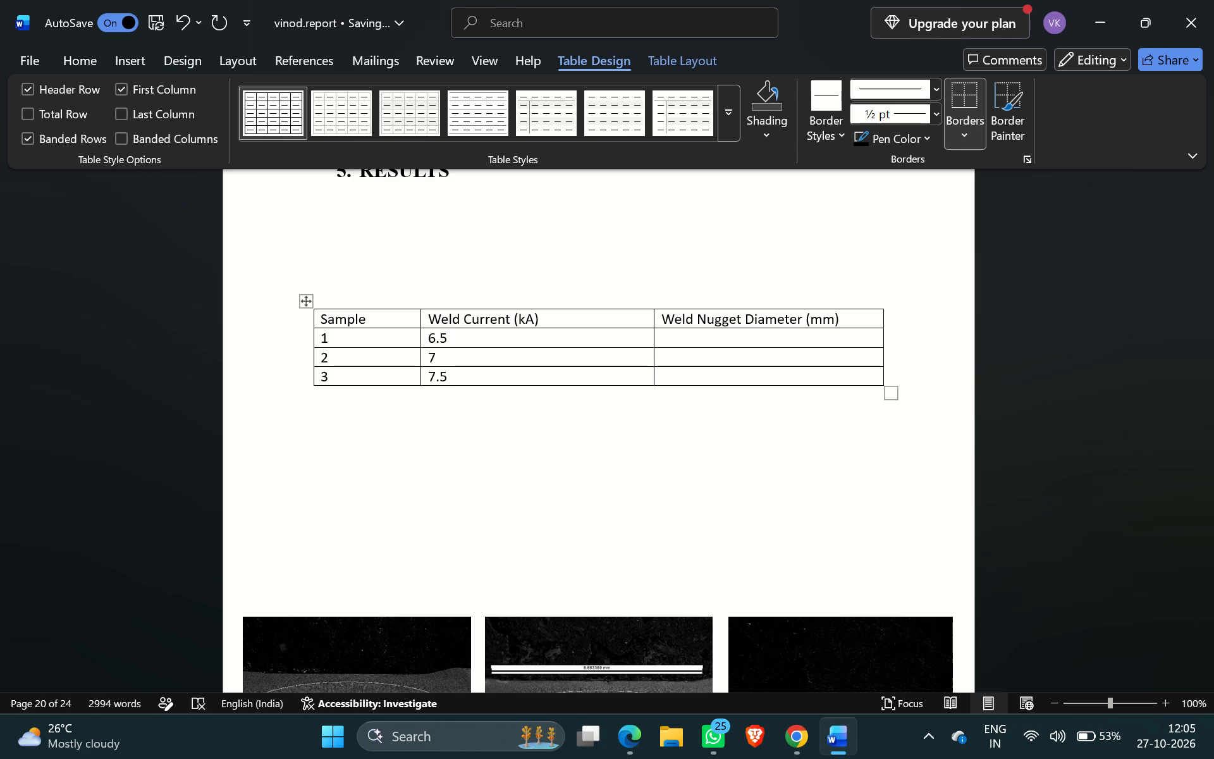
key("Right")
left_click(794, 748)
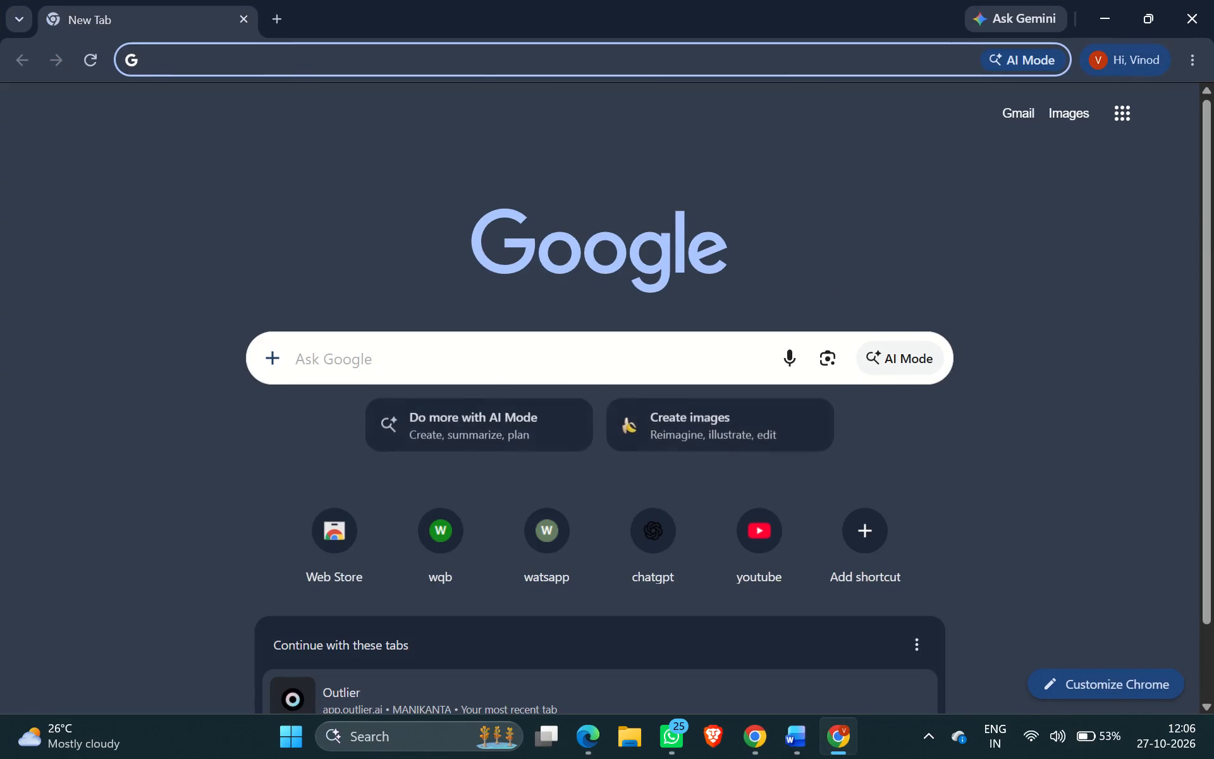
left_click(1111, 122)
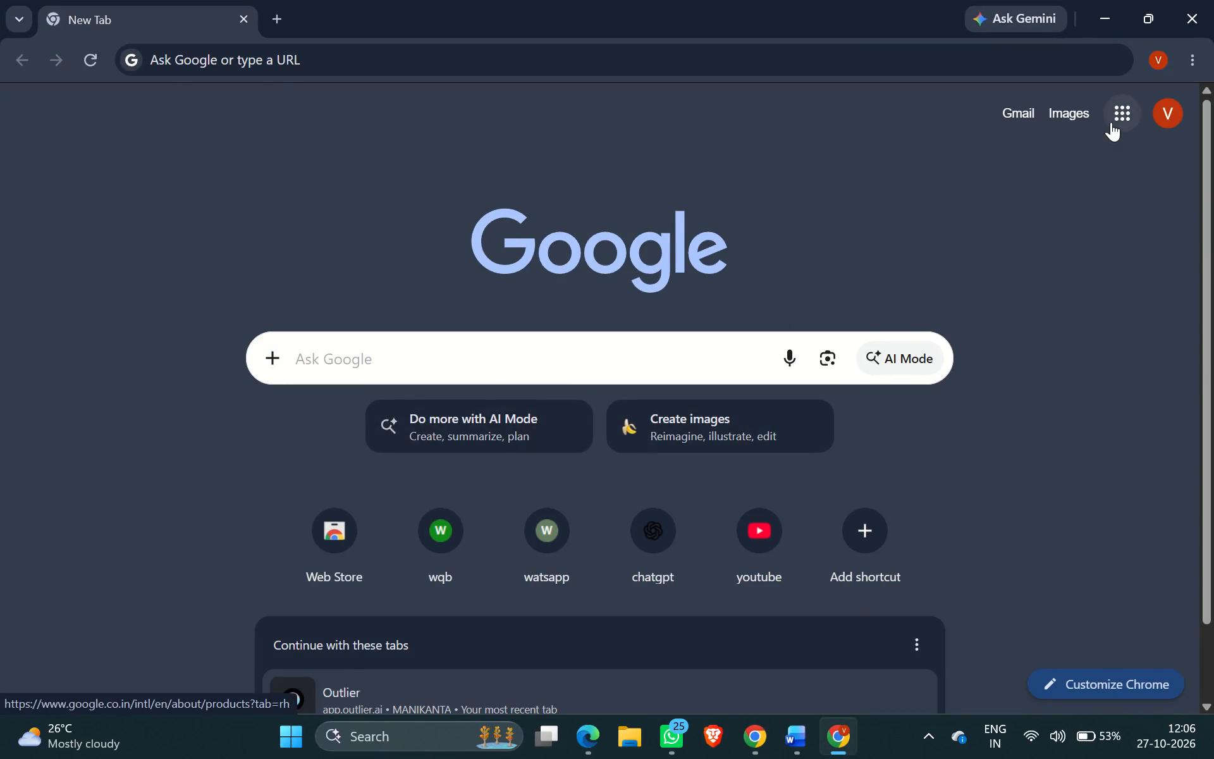
left_click(1017, 271)
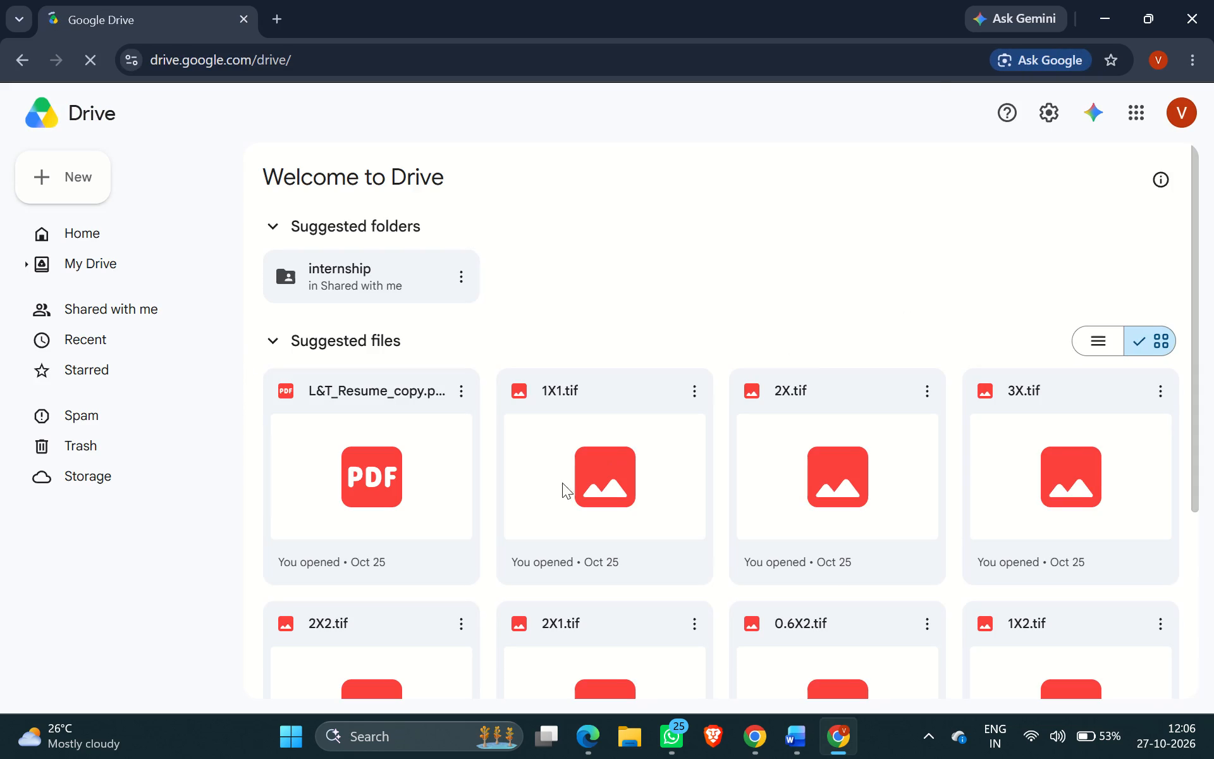
scroll(491, 536, "down", 1)
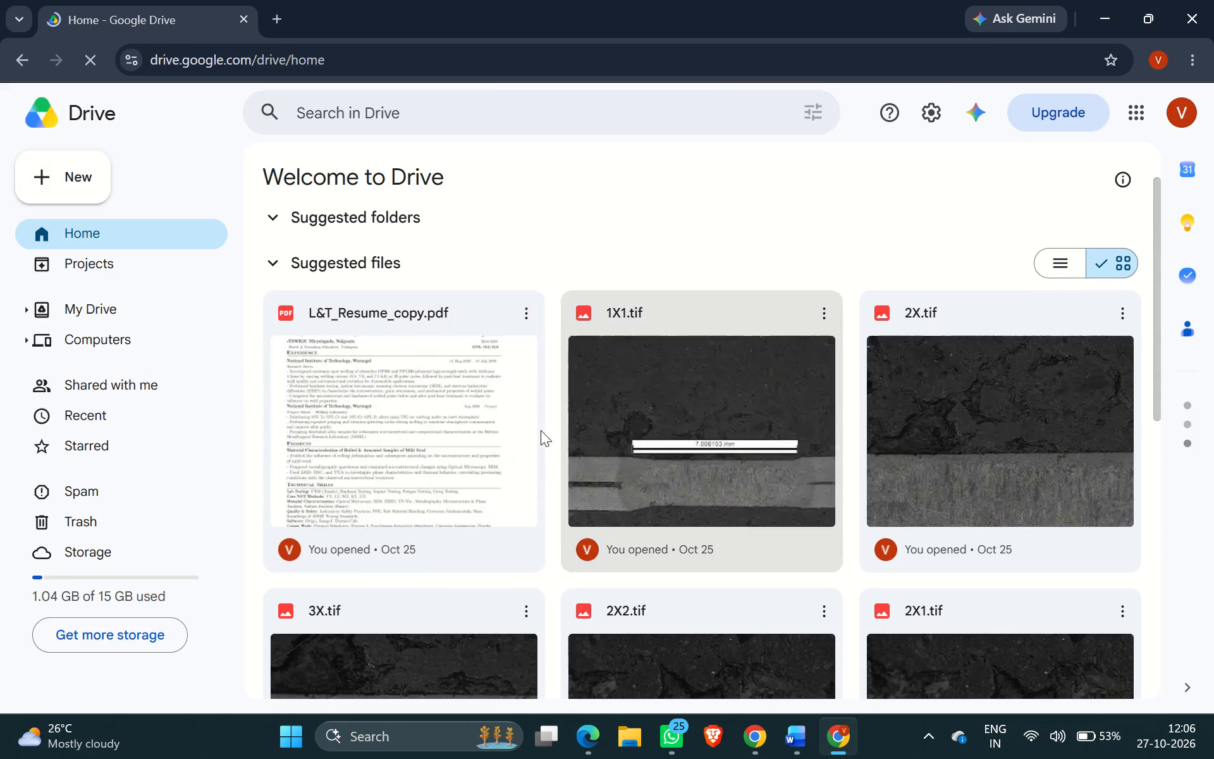
double_click(679, 458)
left_click_drag(679, 458, 761, 415)
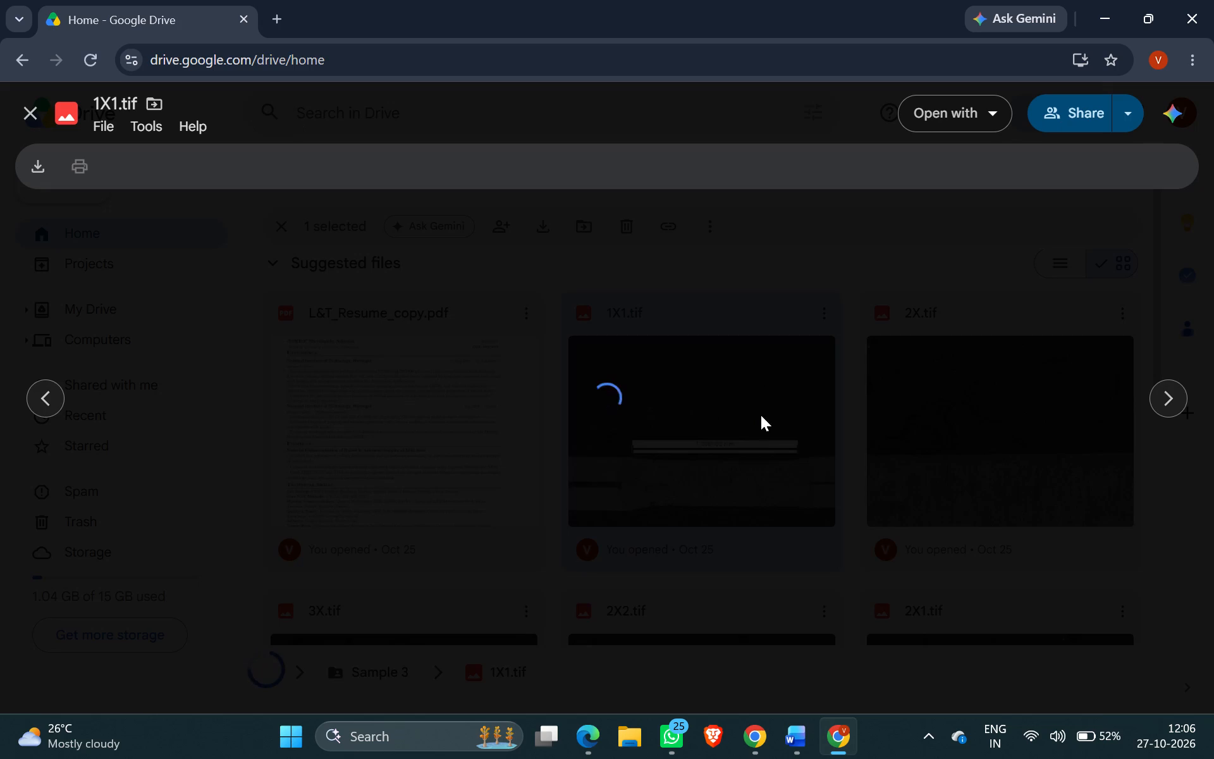
left_click_drag(761, 415, 894, 416)
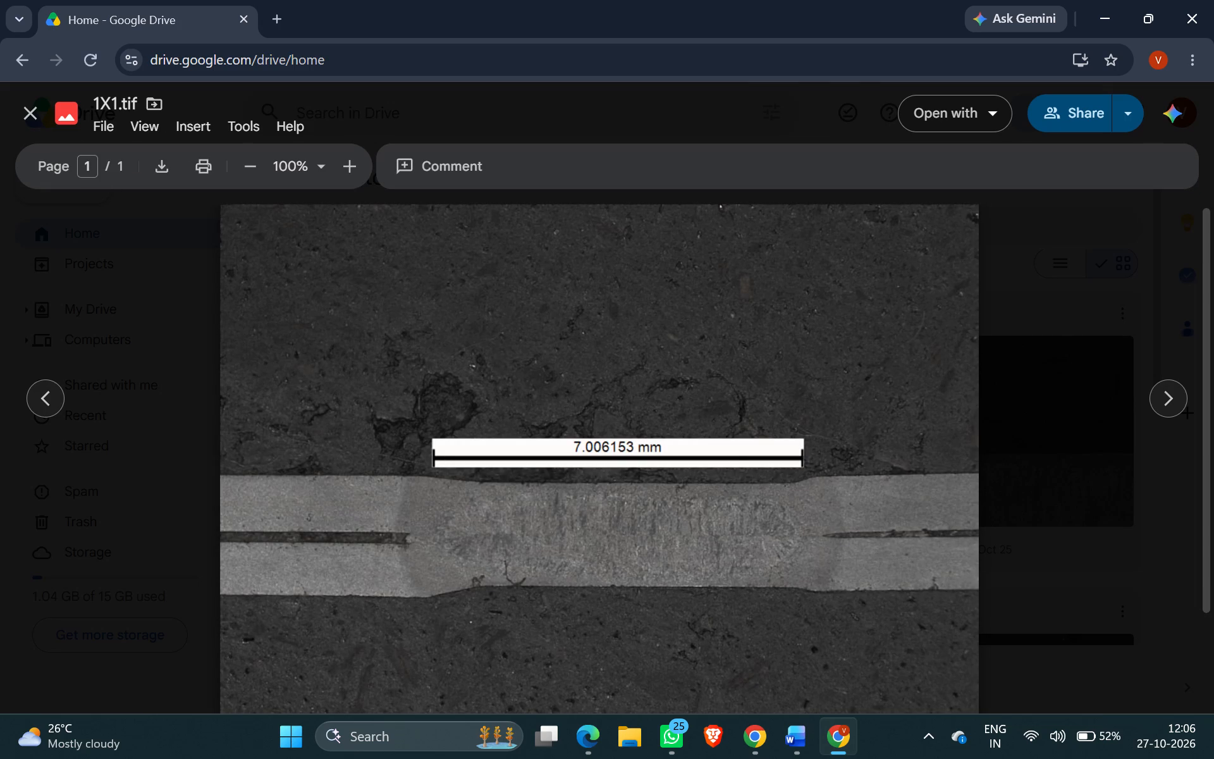
left_click_drag(663, 453, 579, 449)
Back in the Word report, enter 7.006153 as the Weld Nugget Diameter (mm) for sample 3.
left_click(797, 738)
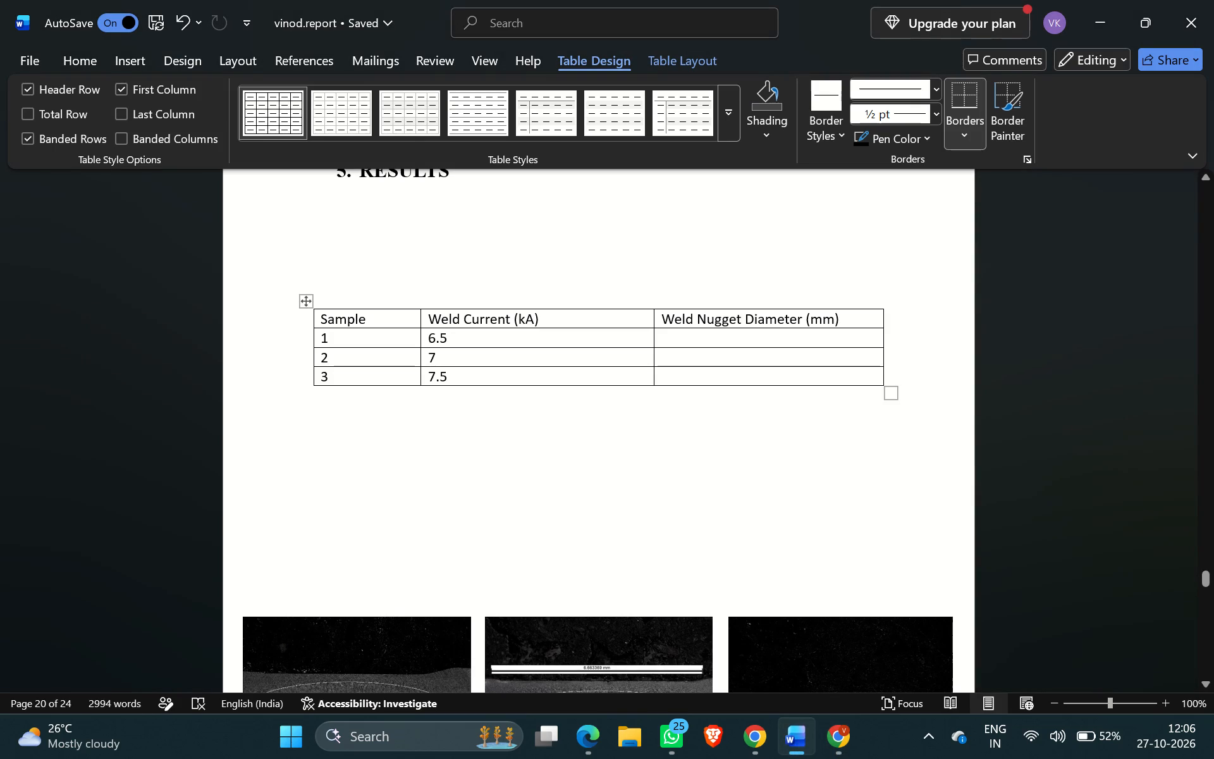
key("1")
key("BackSpace")
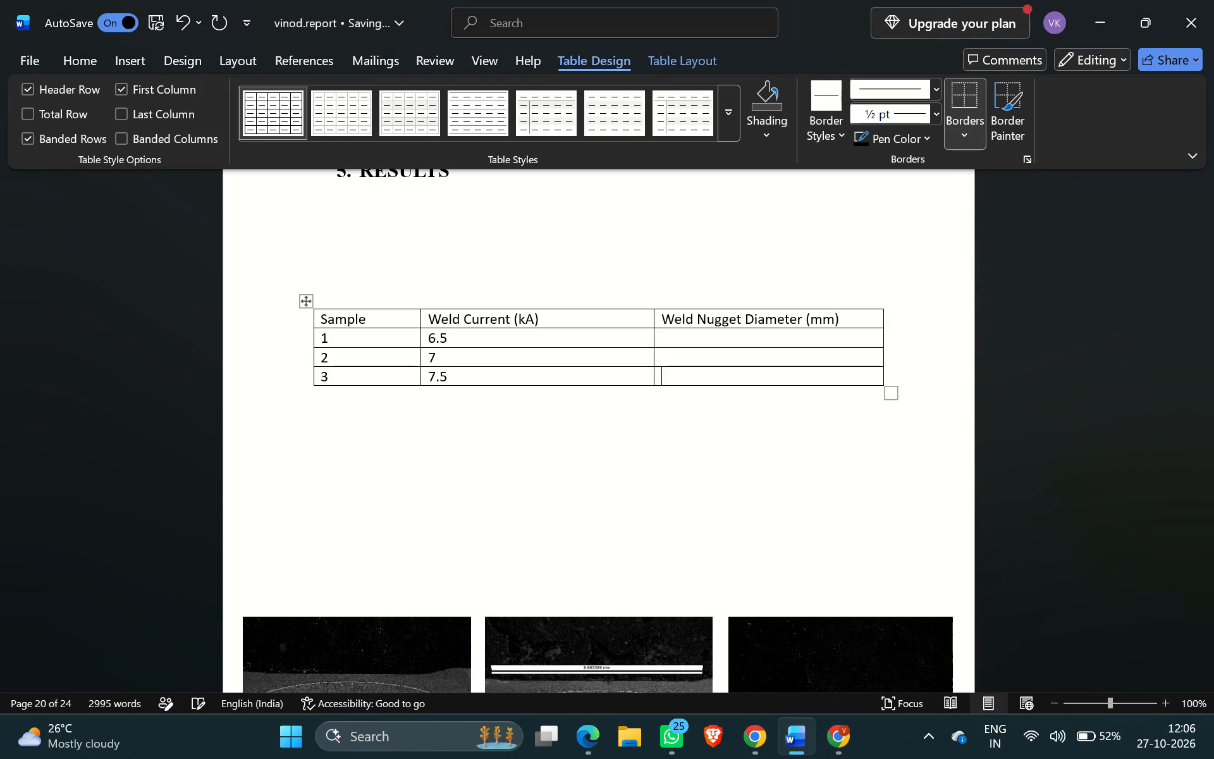
key("7")
type(".00")
type("61")
key("5")
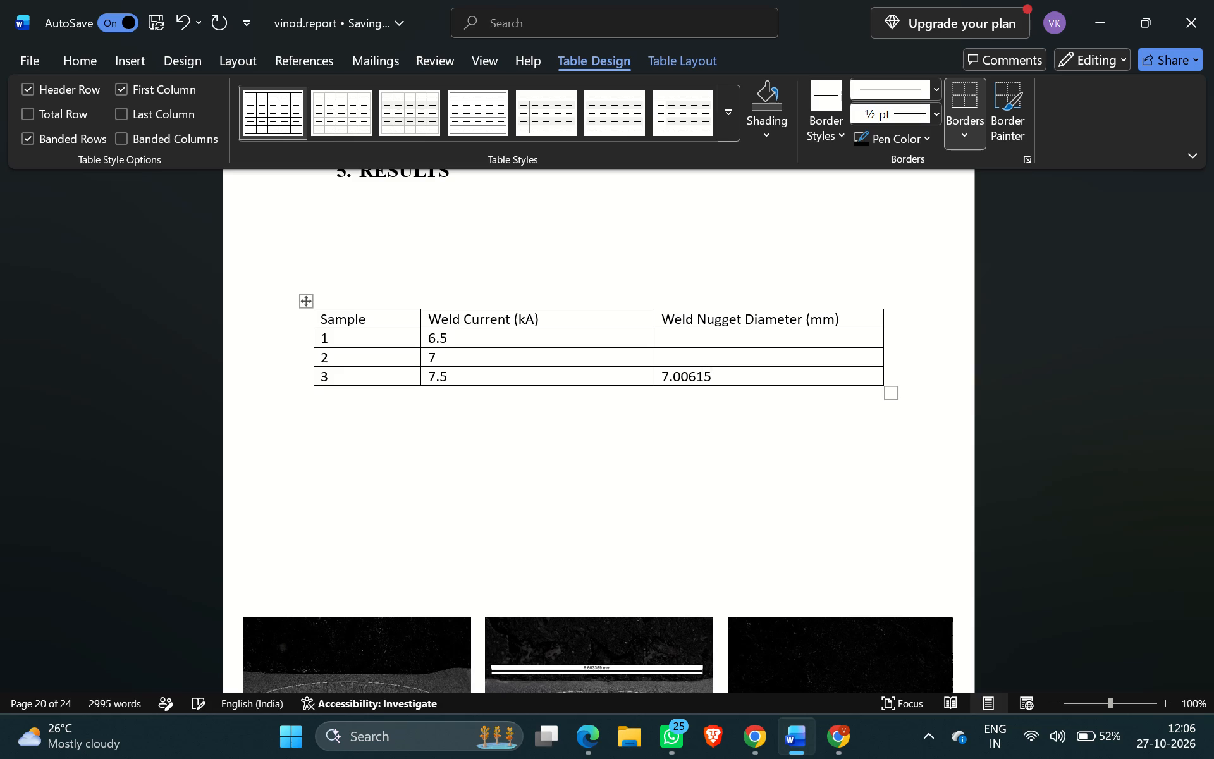
key("3")
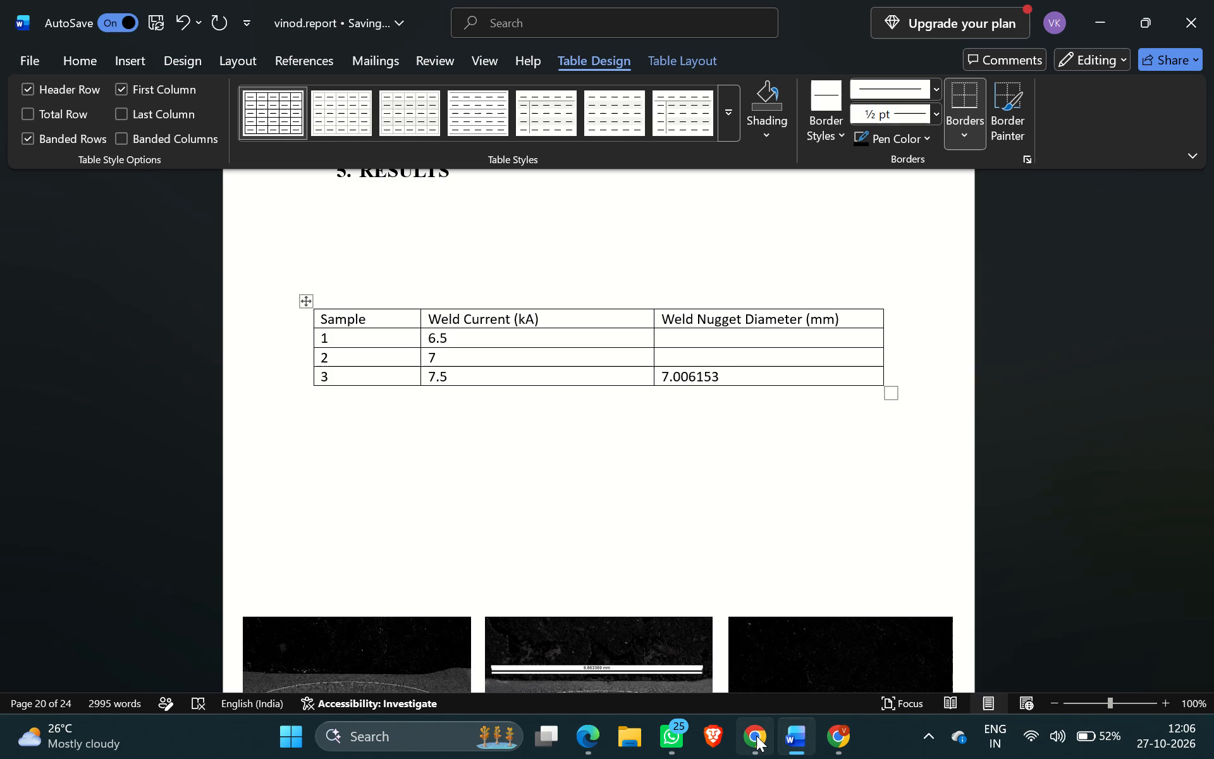
Return to Google Drive in Chrome and open the 2X2.tif weld image to read its nugget diameter.
left_click(836, 740)
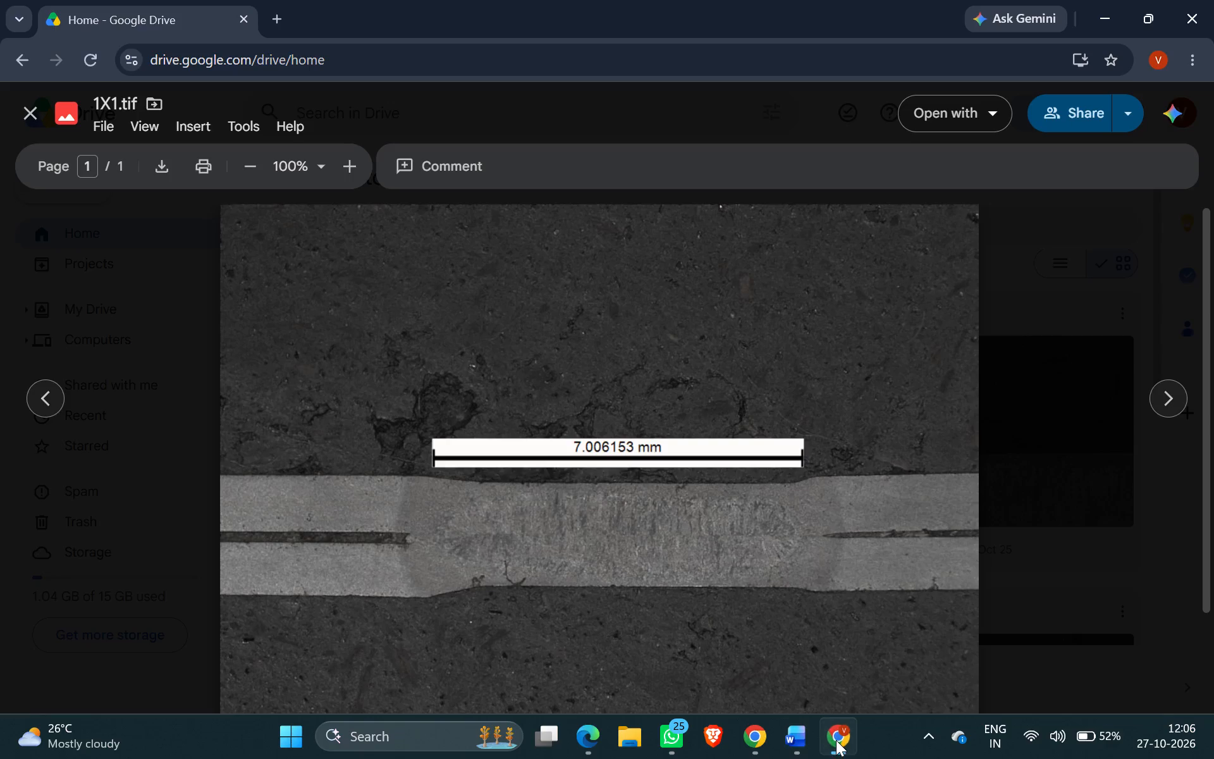
key("Left")
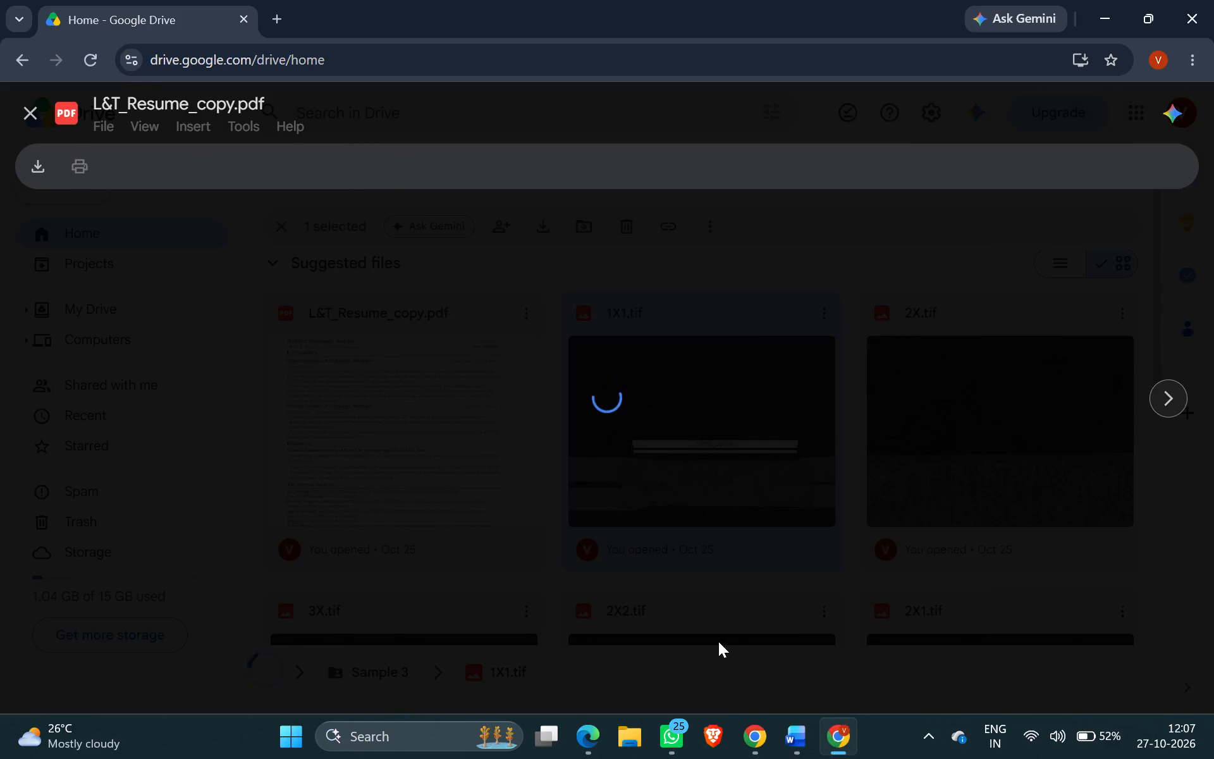
key("Right")
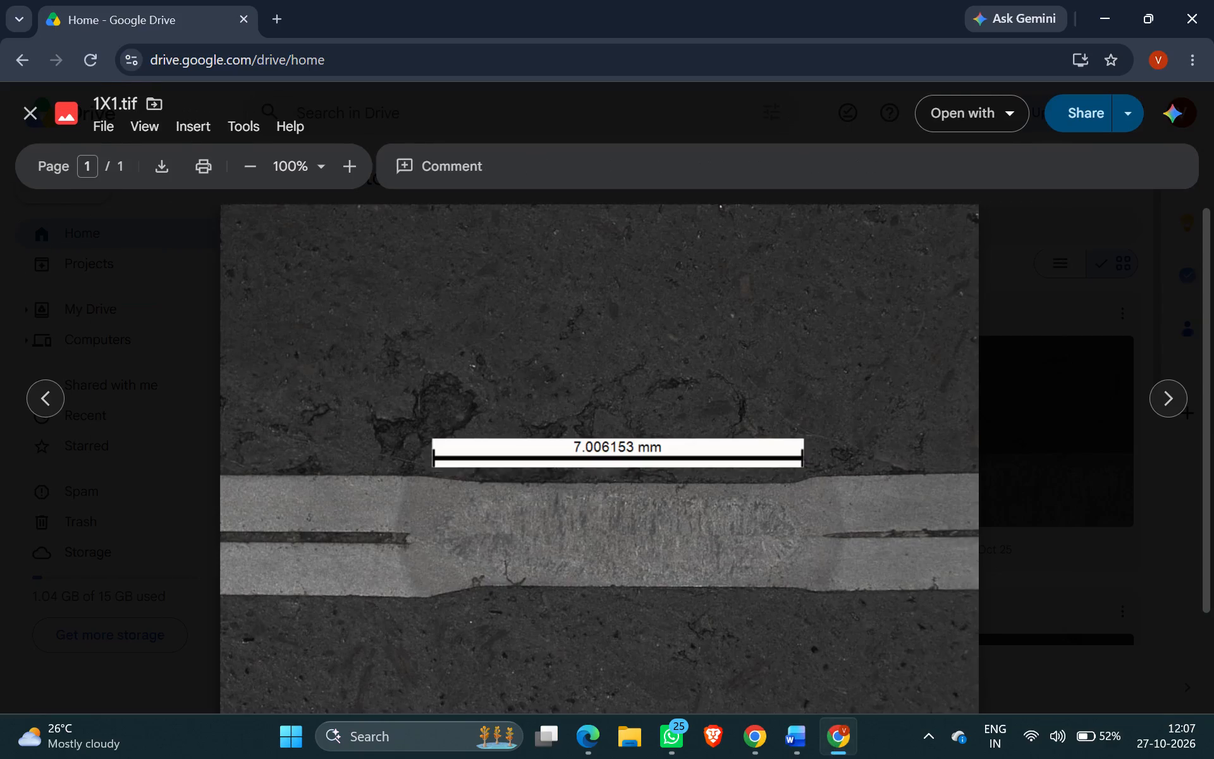
key("Right")
key("Right")
key("Right")
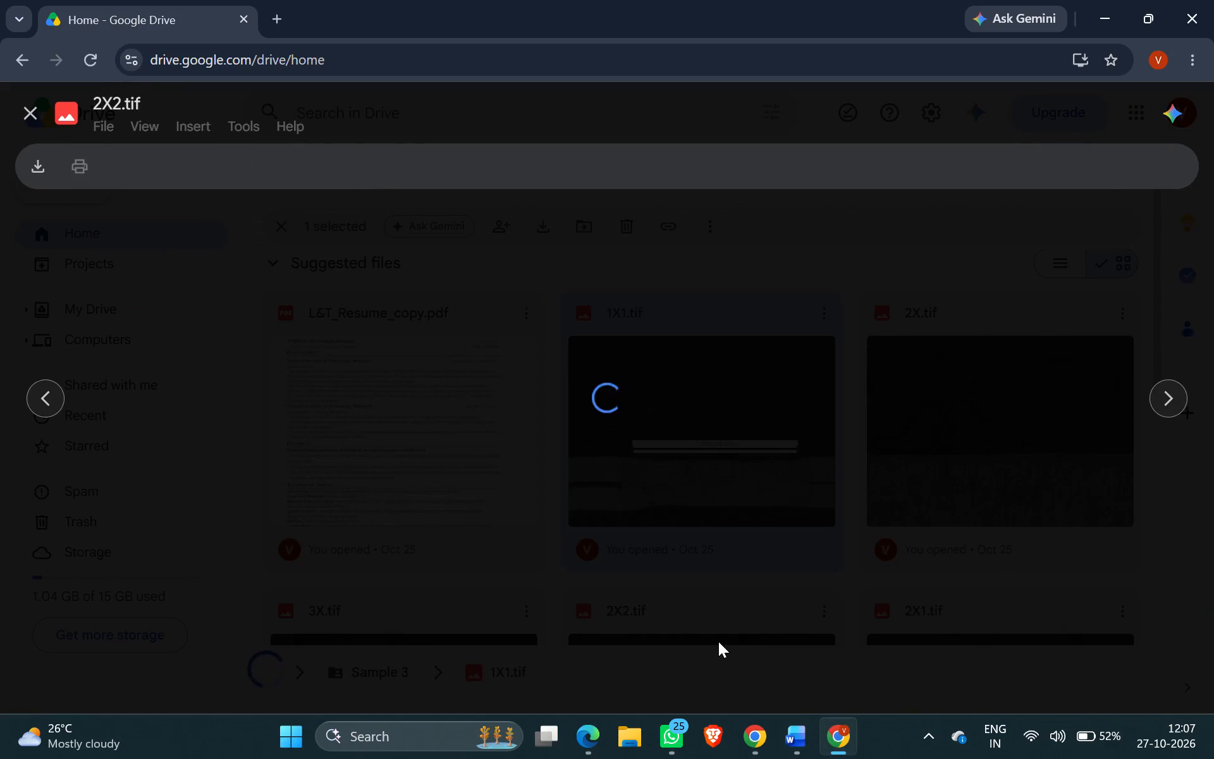
left_click(25, 109)
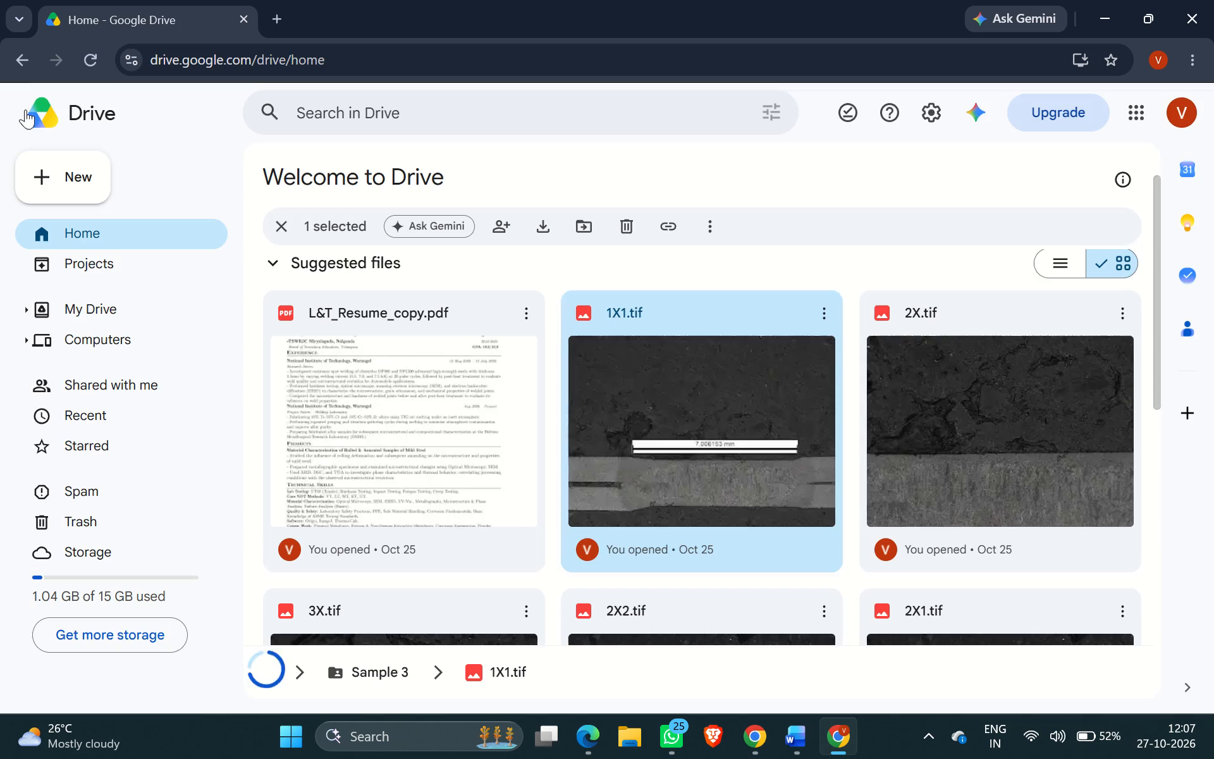
scroll(361, 366, "down", 3)
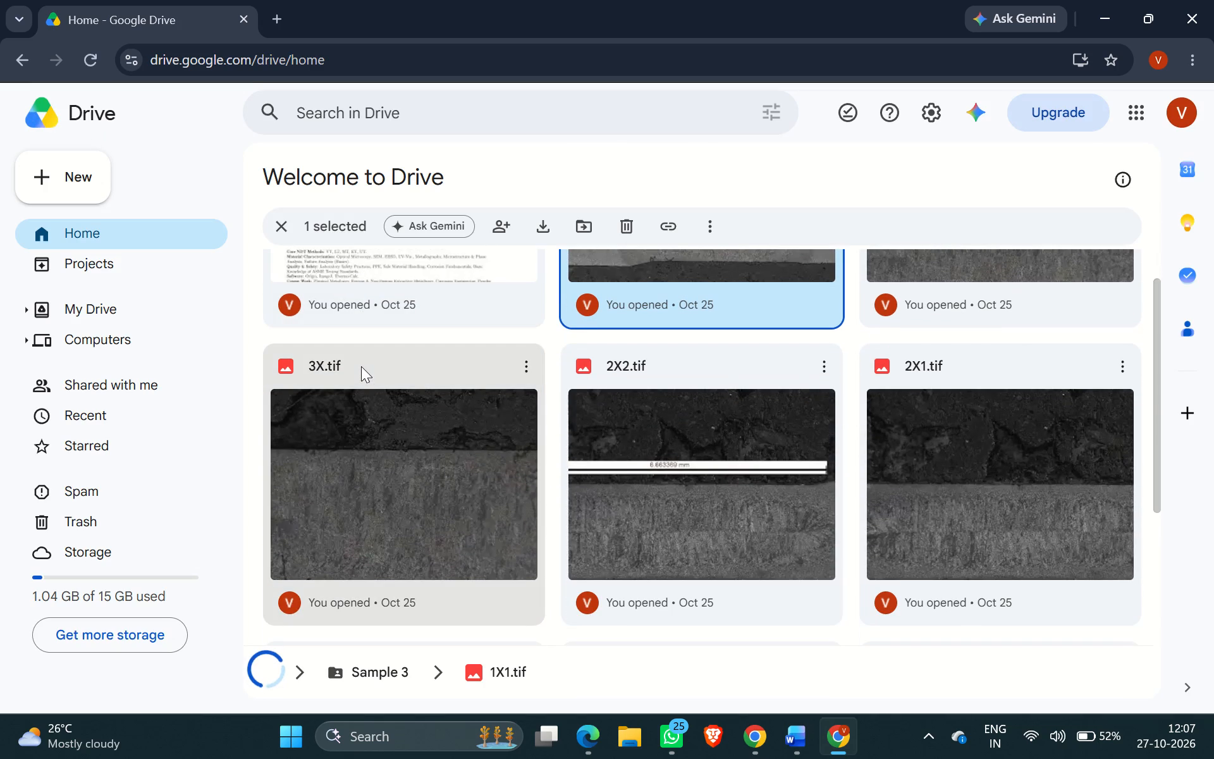
double_click(652, 497)
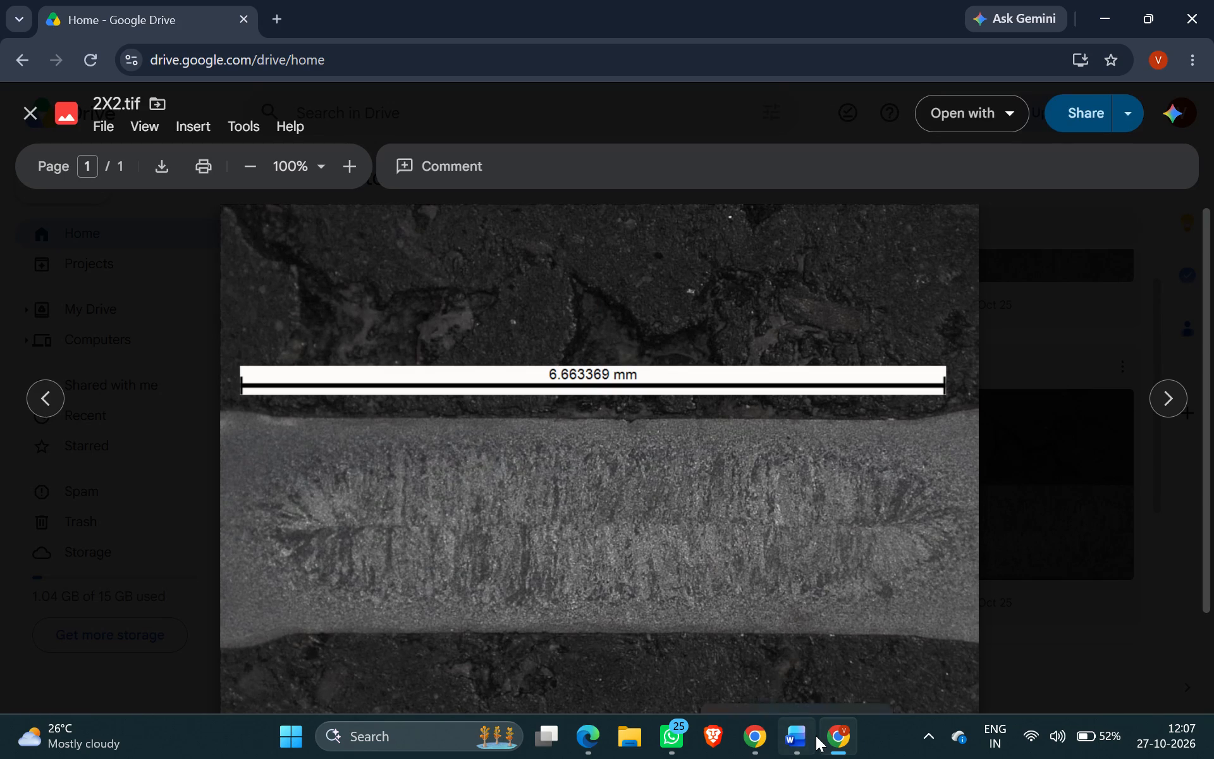
In the Word table, enter 6.663369 as the Weld Nugget Diameter (mm) for sample 2.
left_click(794, 737)
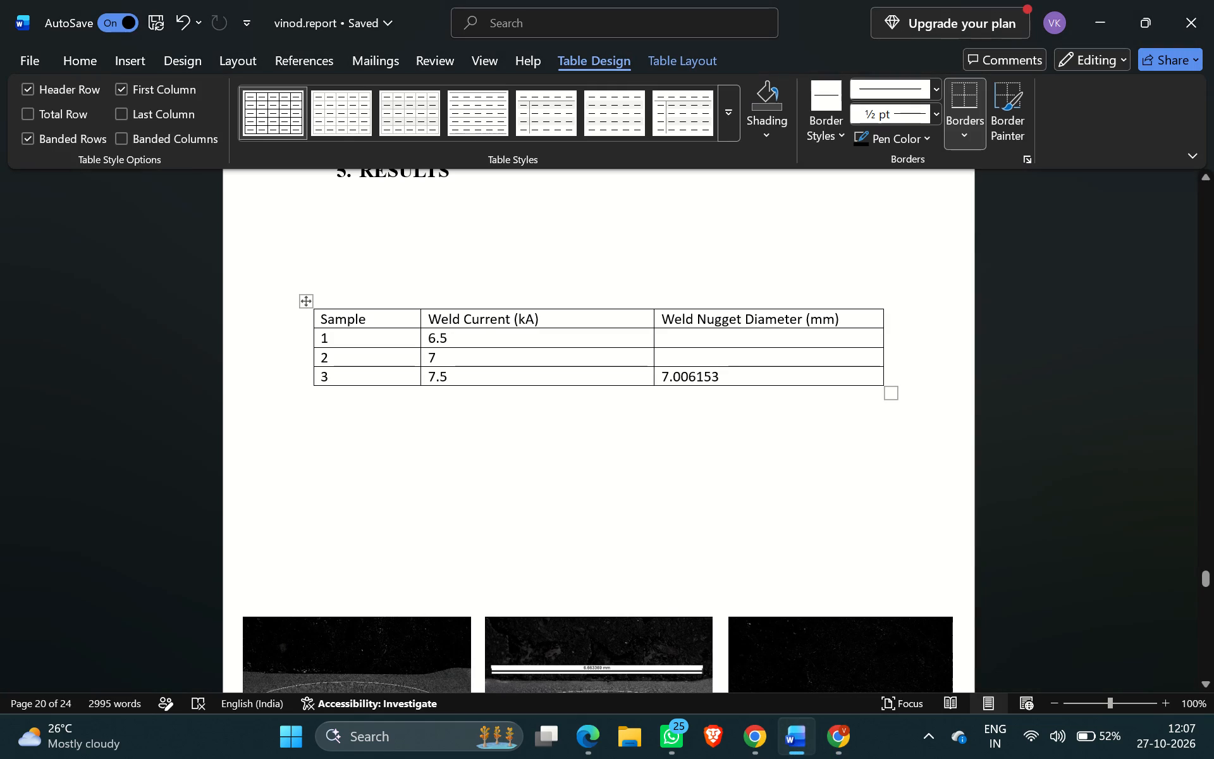
left_click(762, 361)
type("6.66")
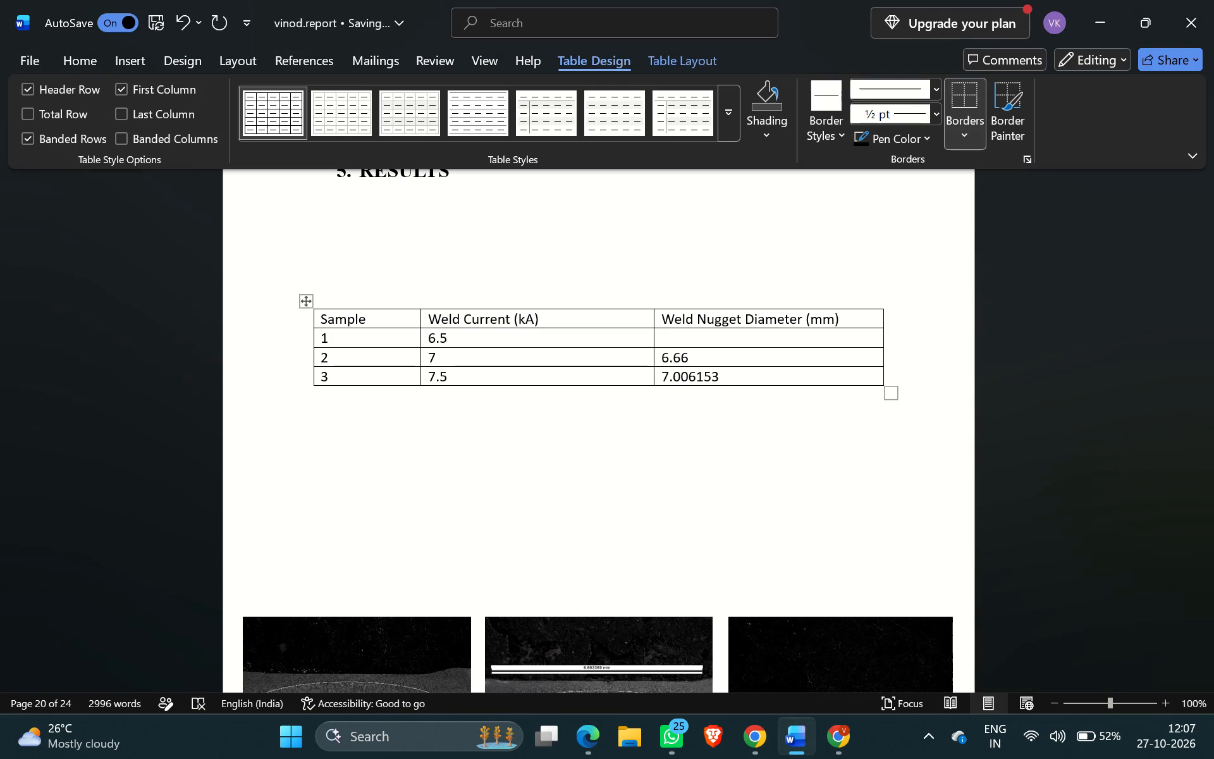
type("3369")
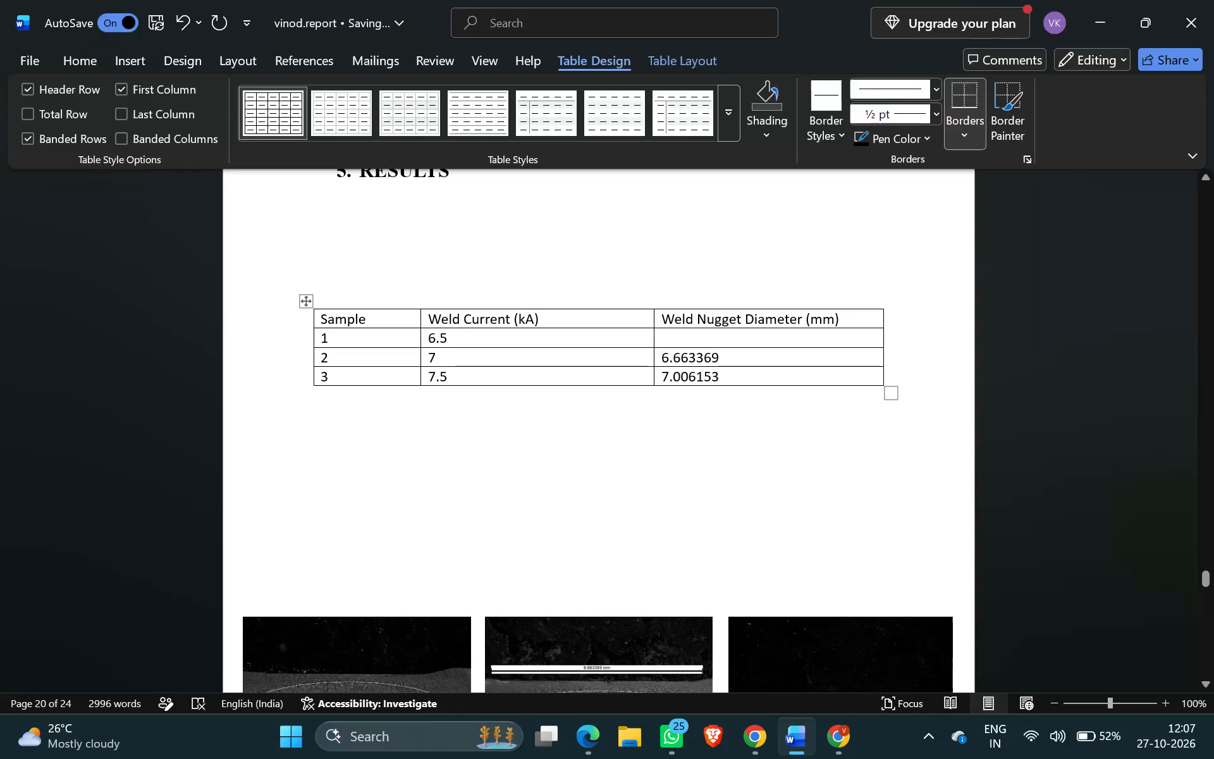
Switch to Google Drive in Chrome, close 2X2.tif and look through the suggested files for sample 1's measured weld image.
left_click(696, 332)
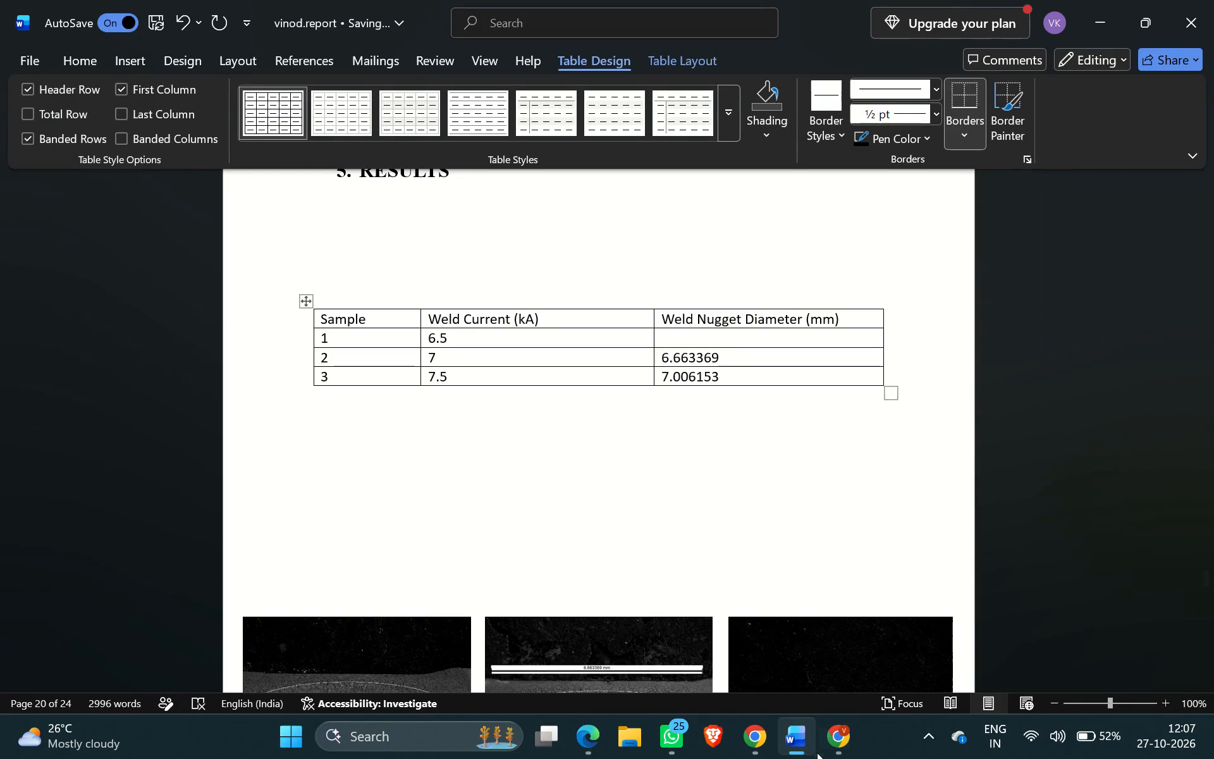
left_click(835, 750)
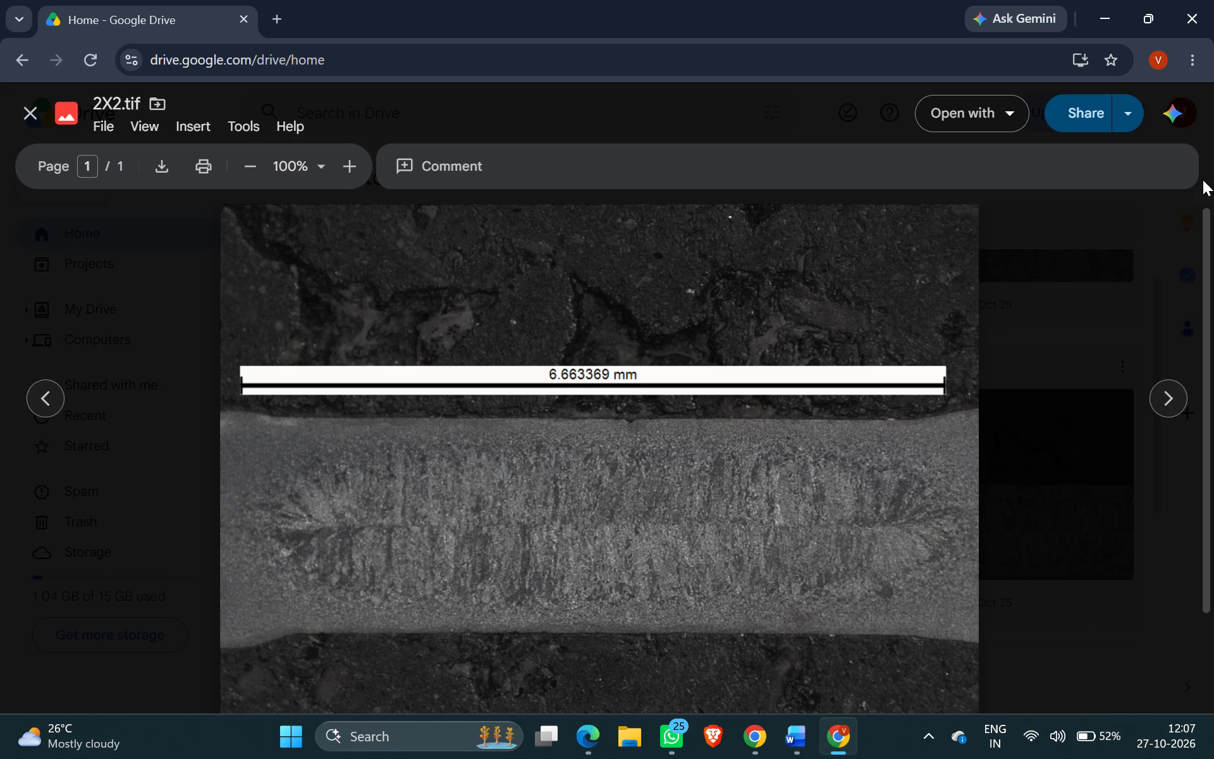
left_click(40, 116)
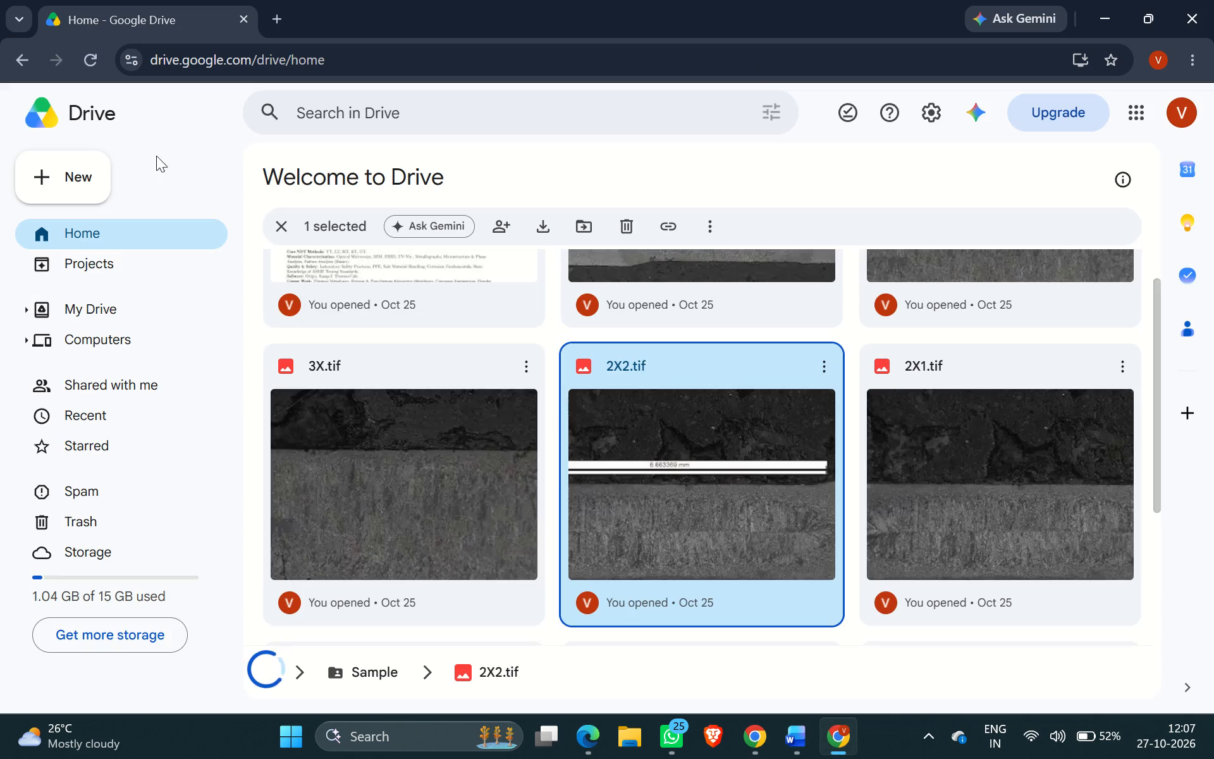
scroll(575, 489, "down", 4)
scroll(575, 489, "up", 2)
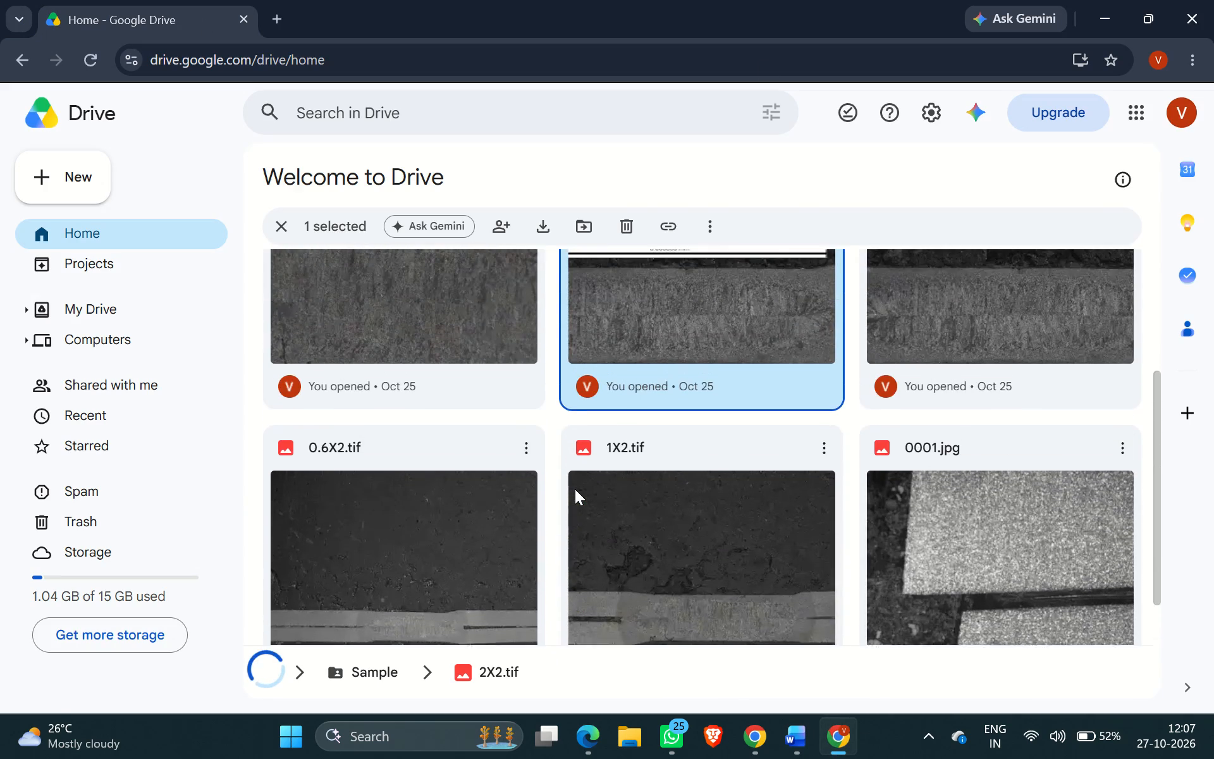
scroll(575, 489, "up", 5)
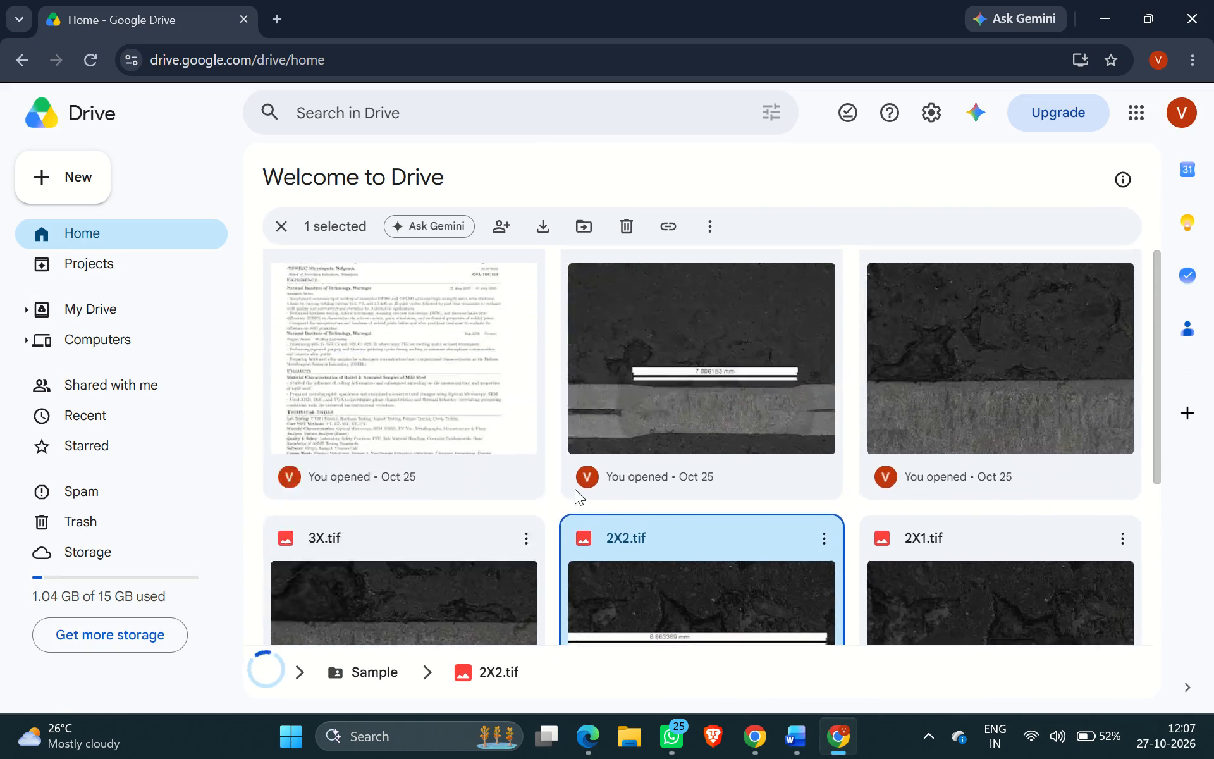
scroll(575, 489, "up", 2)
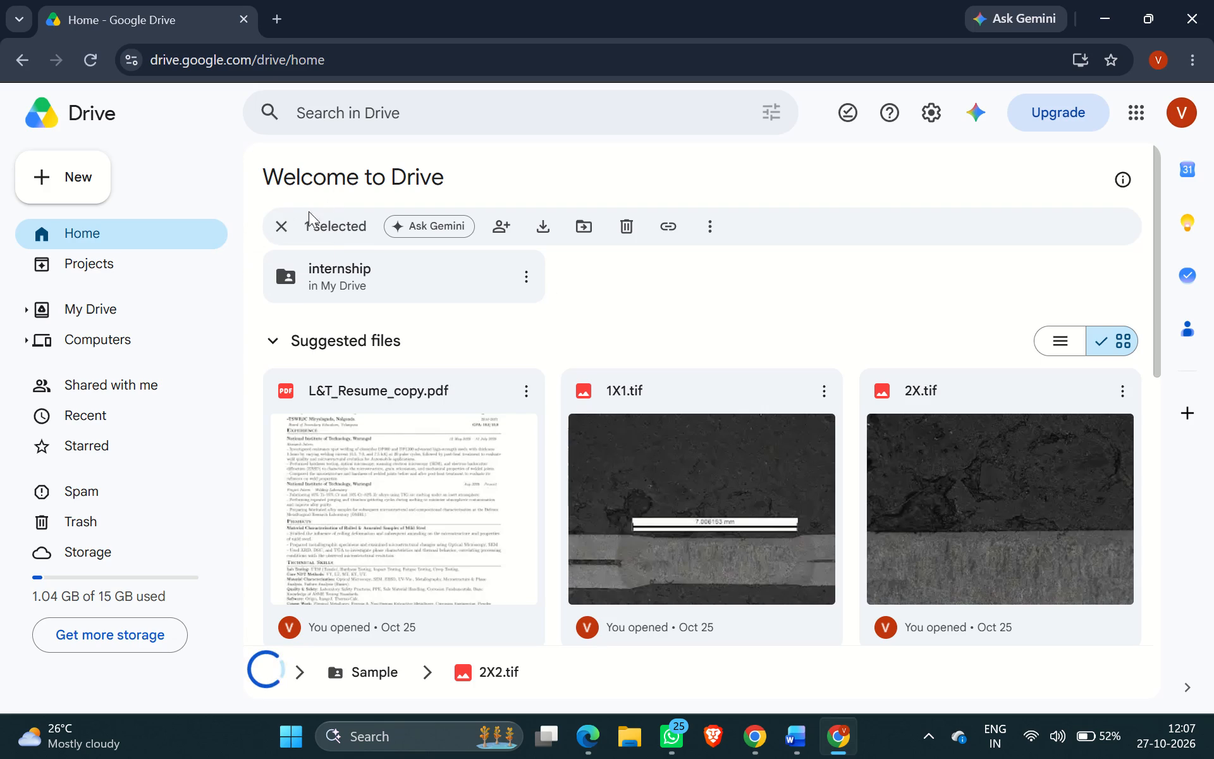
Open the Sample folder inside internship > Macrostructures and examine its weld images for nugget measurements.
left_click(361, 292)
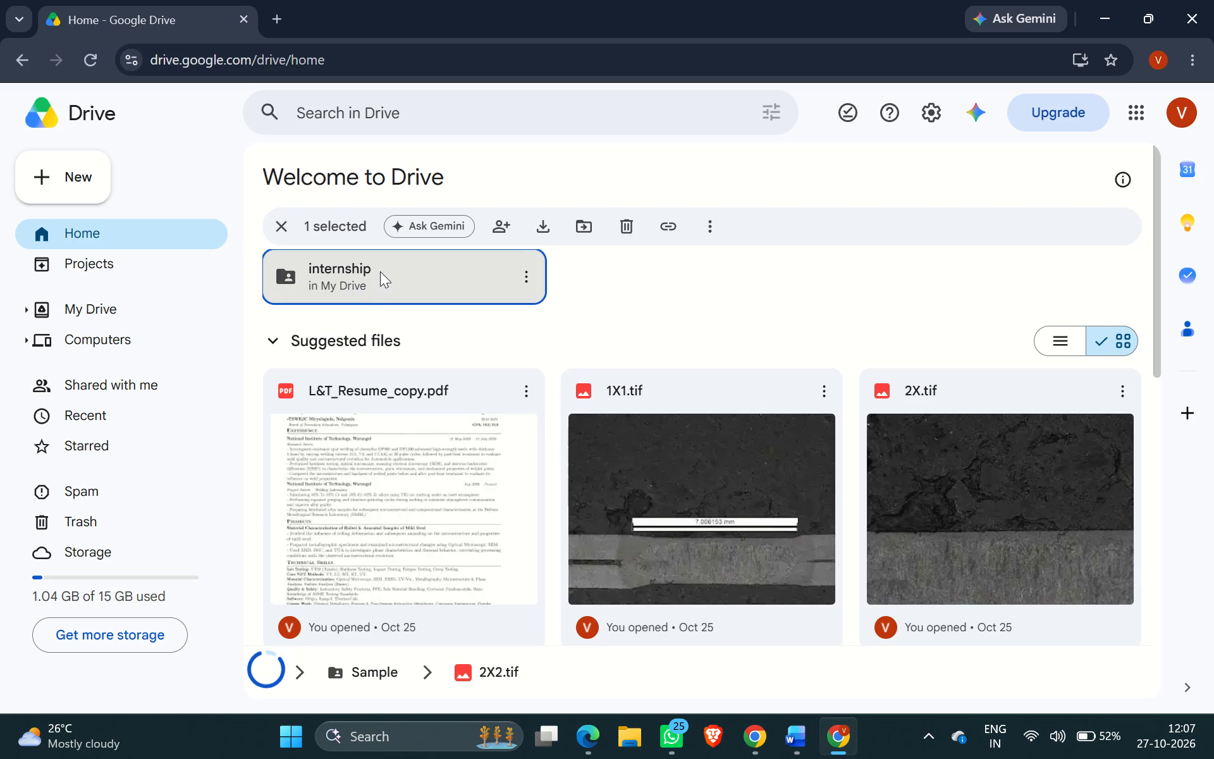
double_click(380, 271)
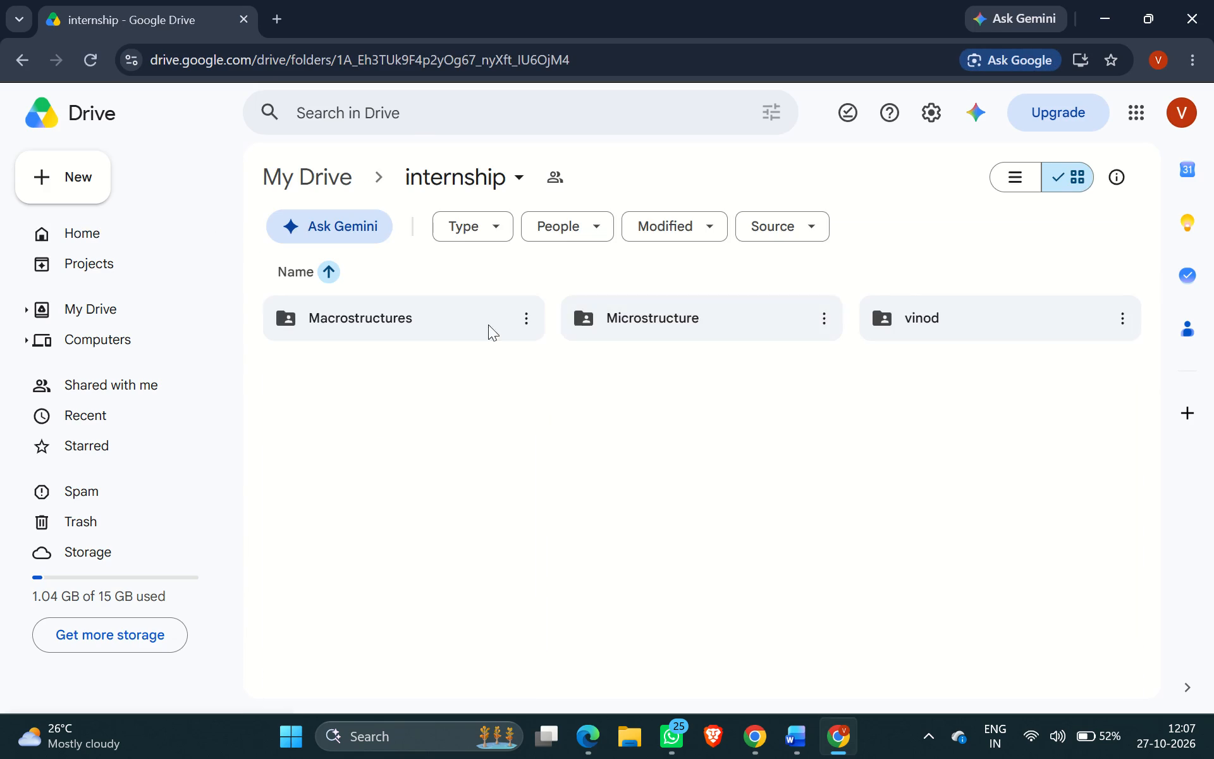
double_click(414, 333)
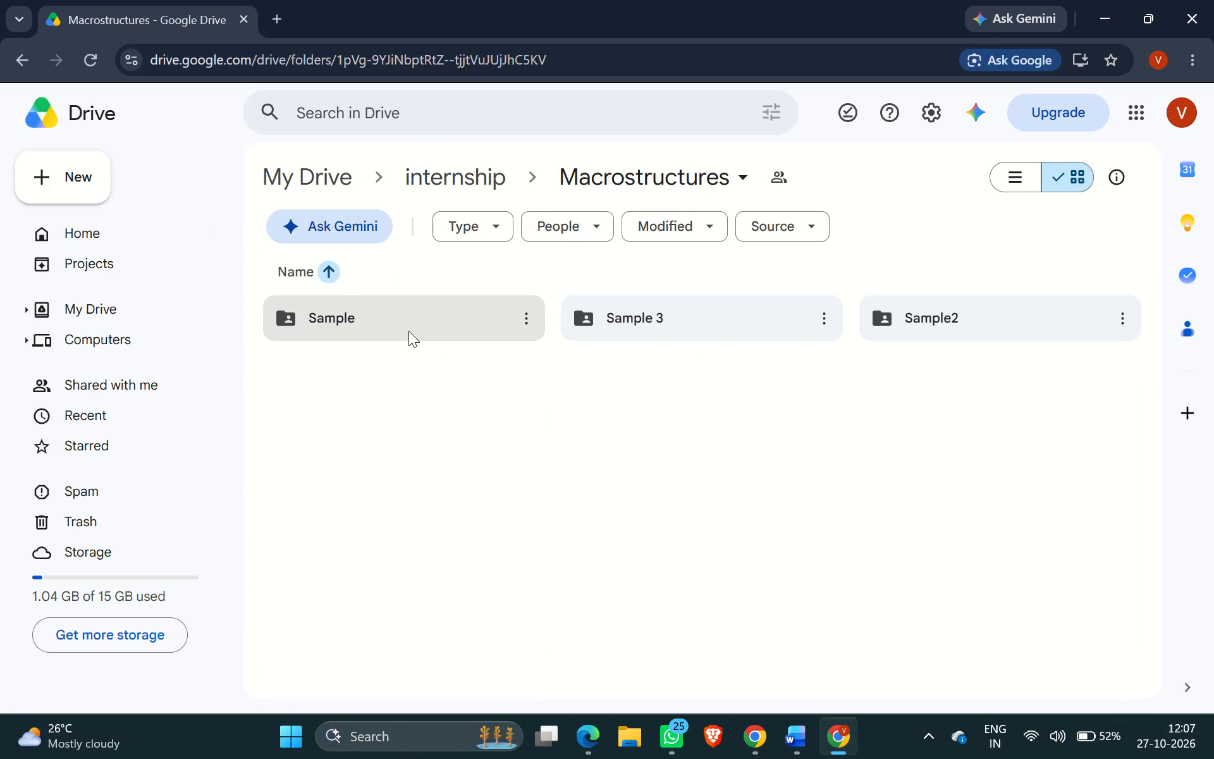
double_click(408, 331)
scroll(606, 505, "down", 1)
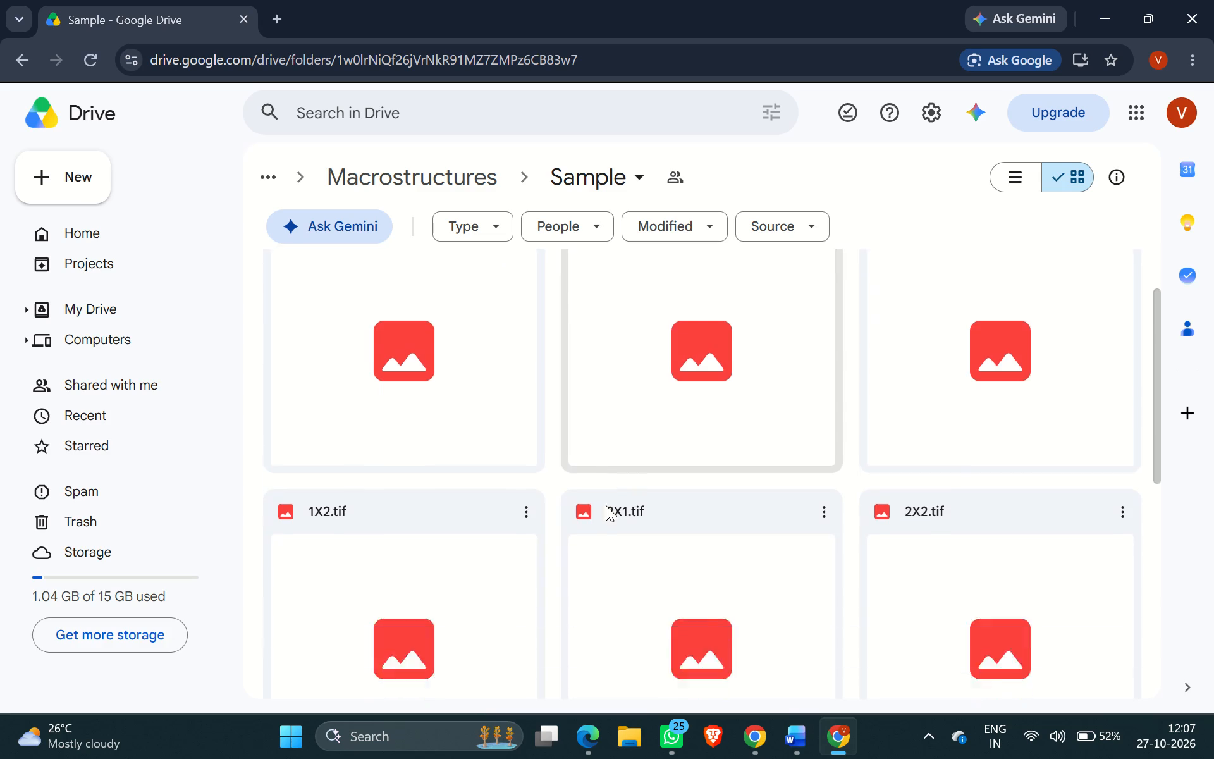
scroll(606, 505, "down", 1)
scroll(606, 505, "up", 1)
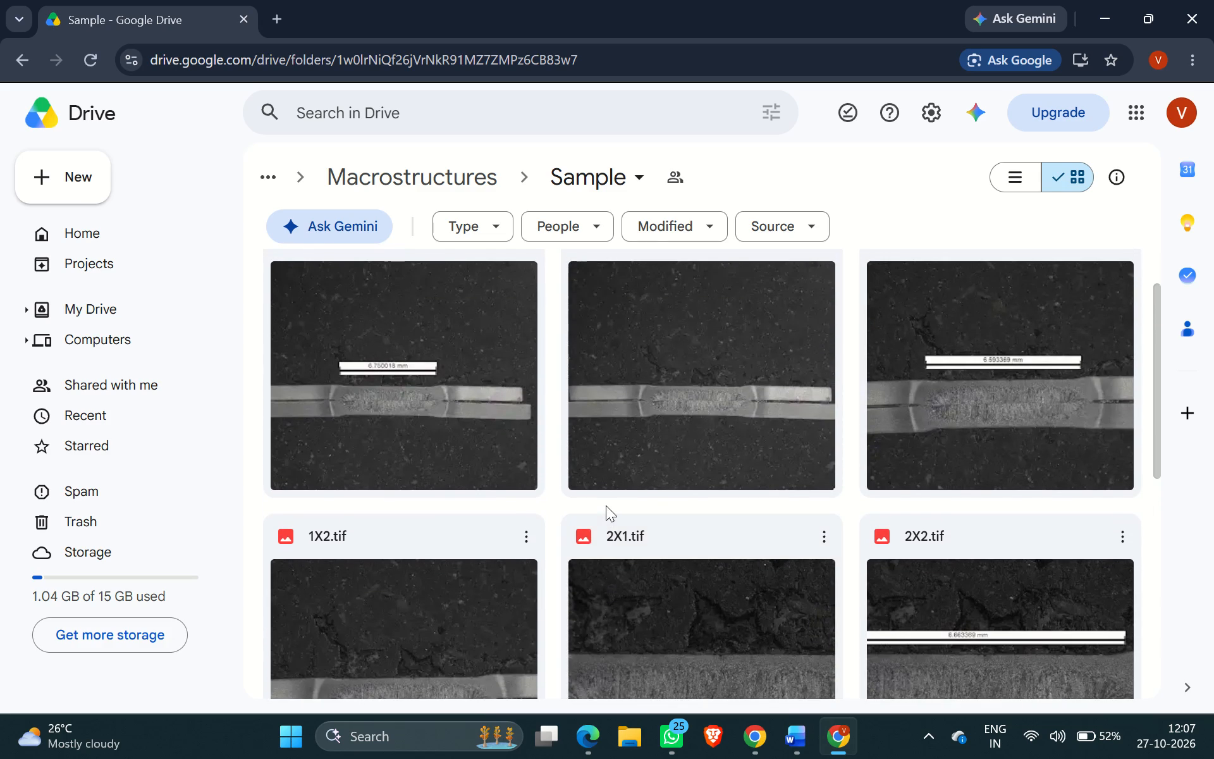
scroll(606, 505, "right", 1)
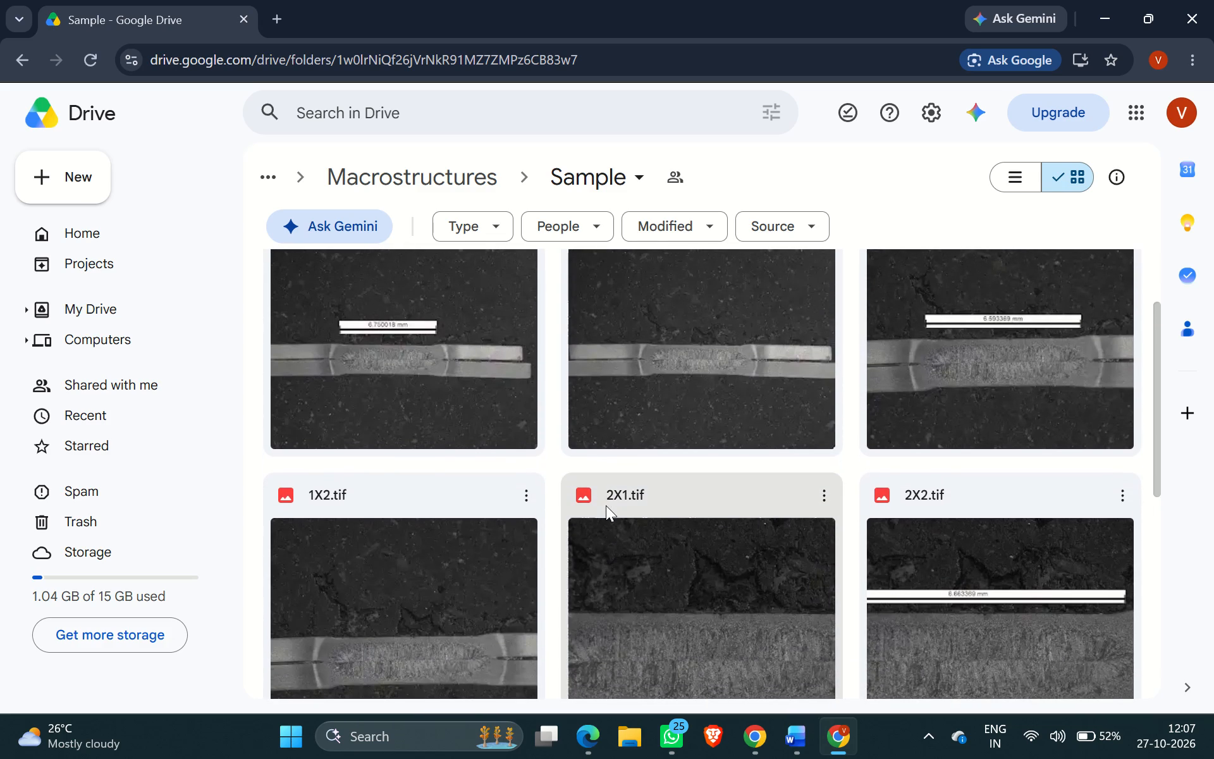
Check the Sample 3 folder in Macrostructures, and open 0.6X1.tif from the Sample2 folder to read its nugget diameter.
left_click(405, 180)
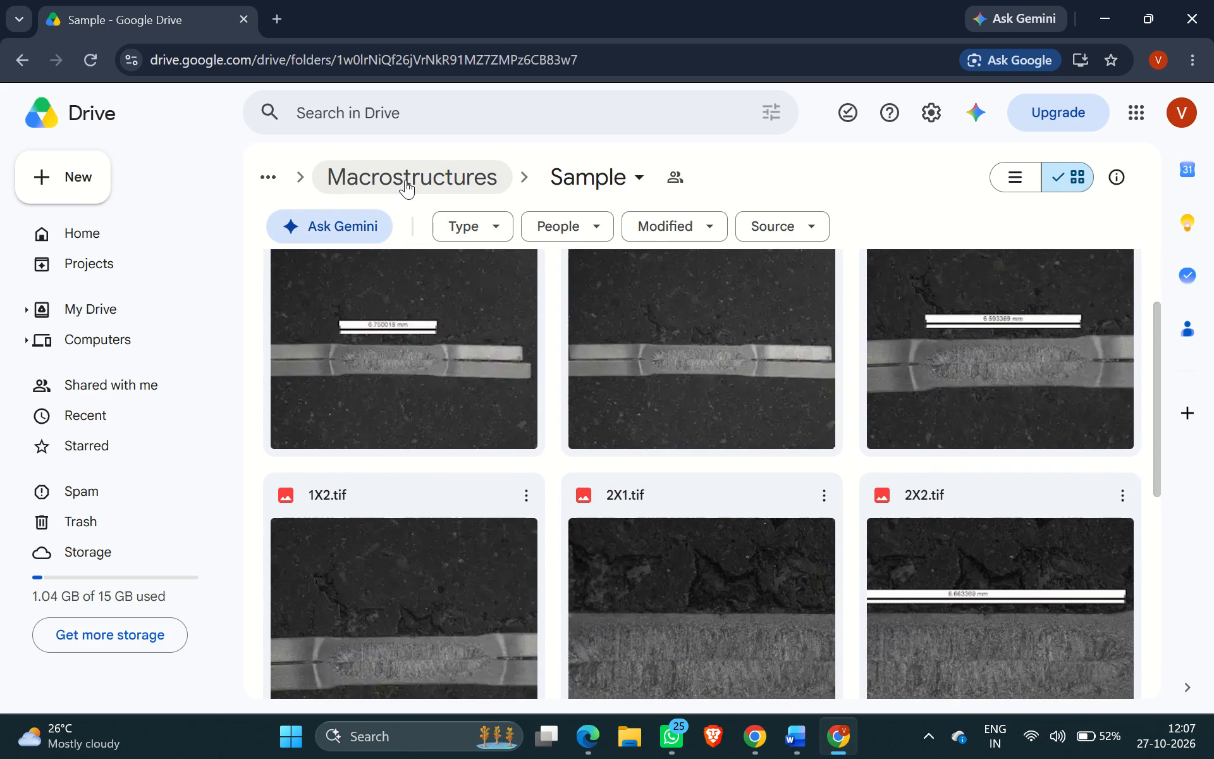
left_click(650, 319)
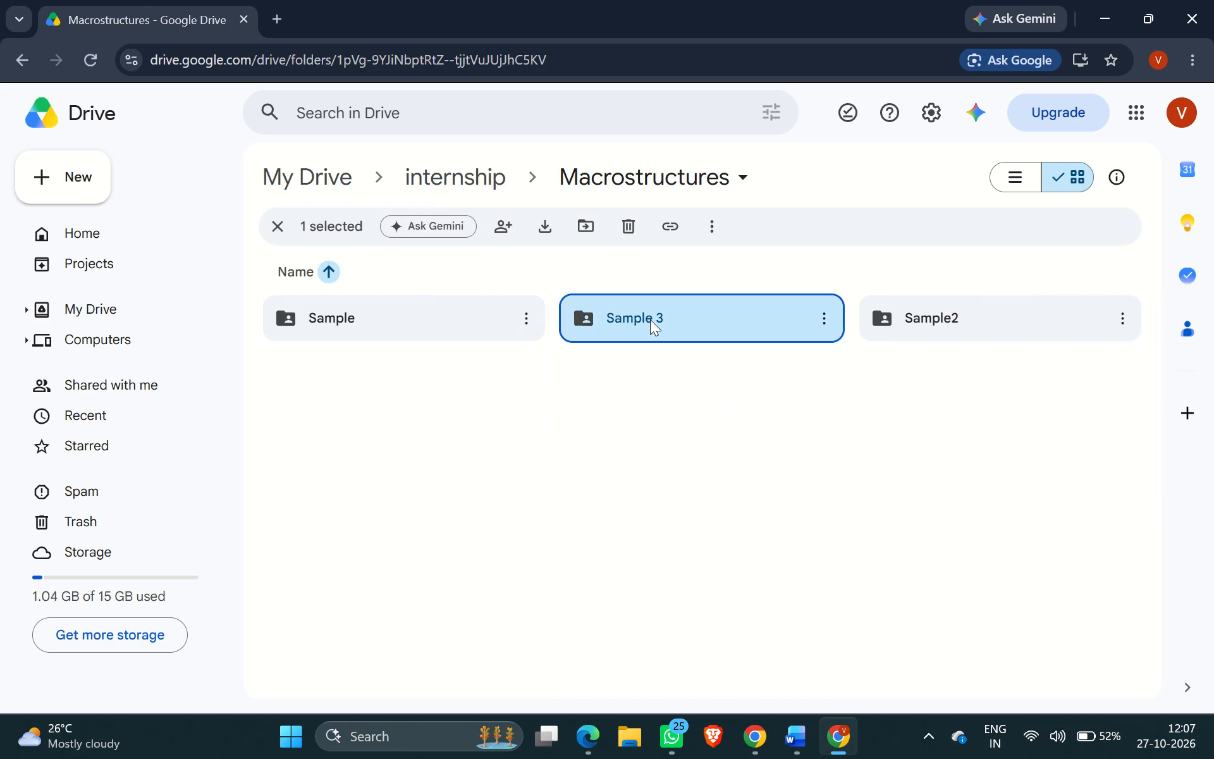
double_click(650, 319)
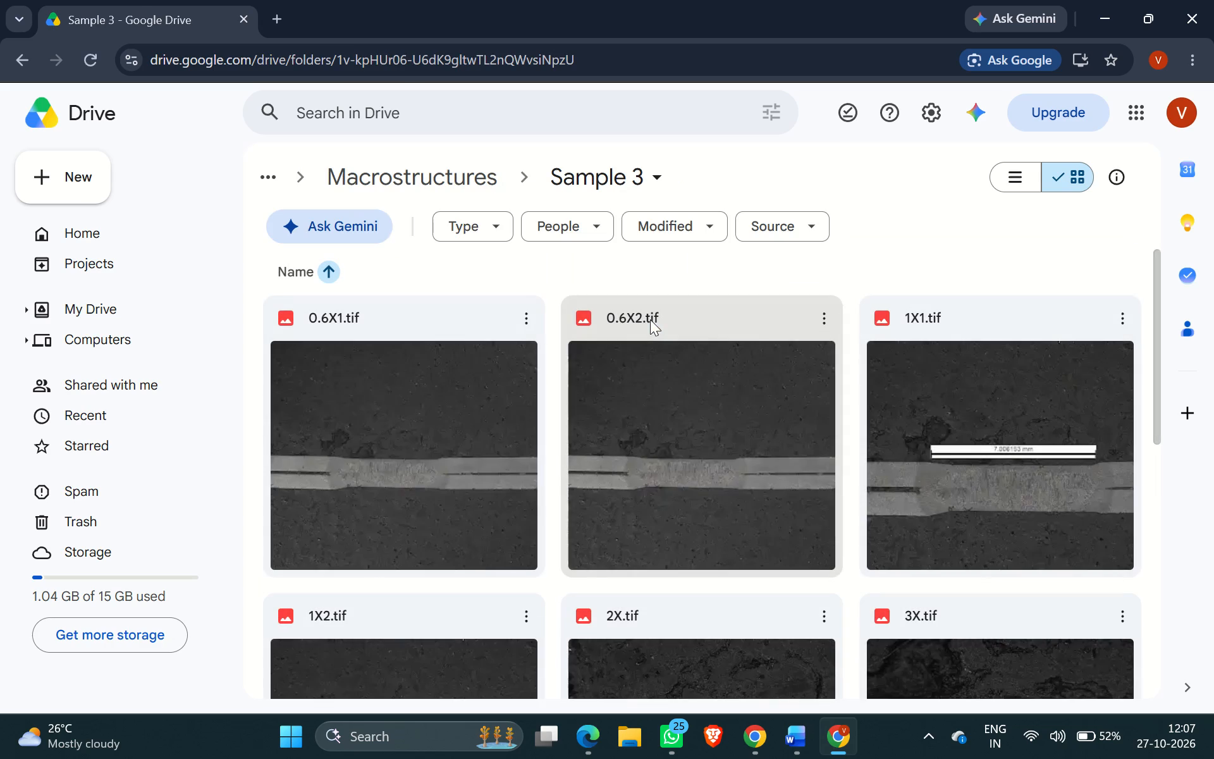
left_click(414, 164)
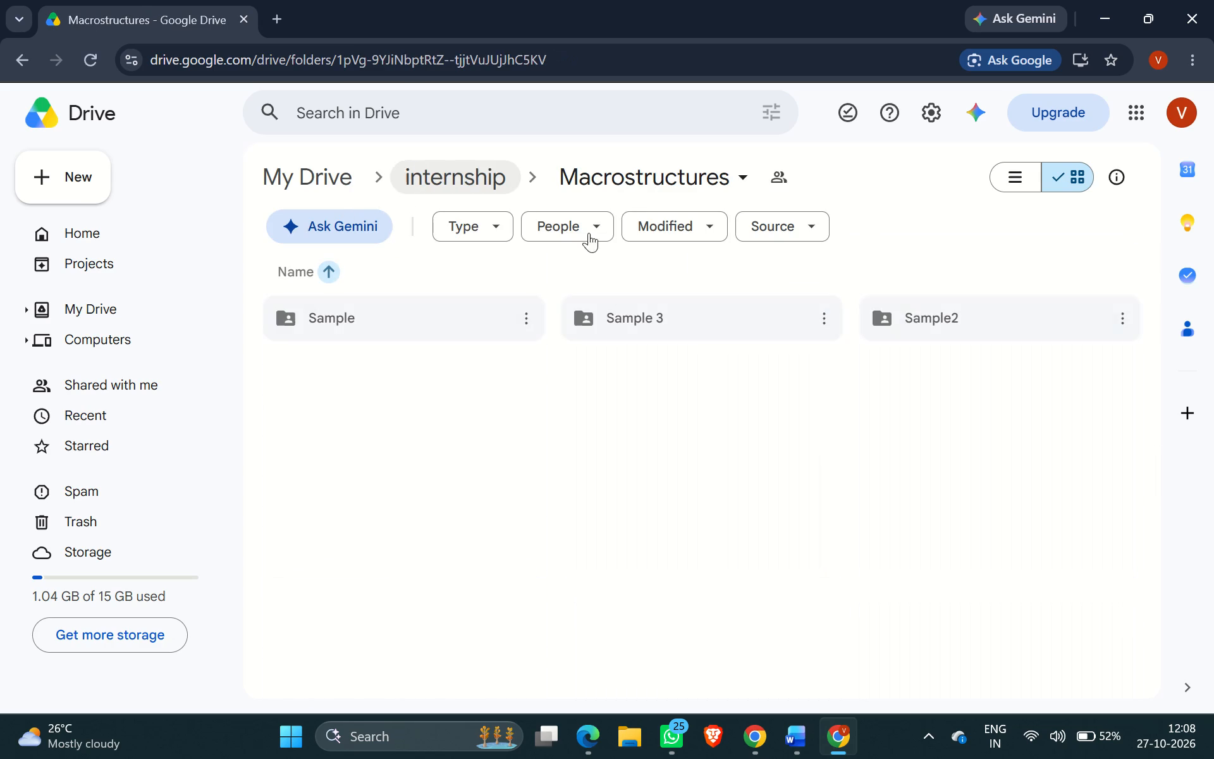
double_click(971, 321)
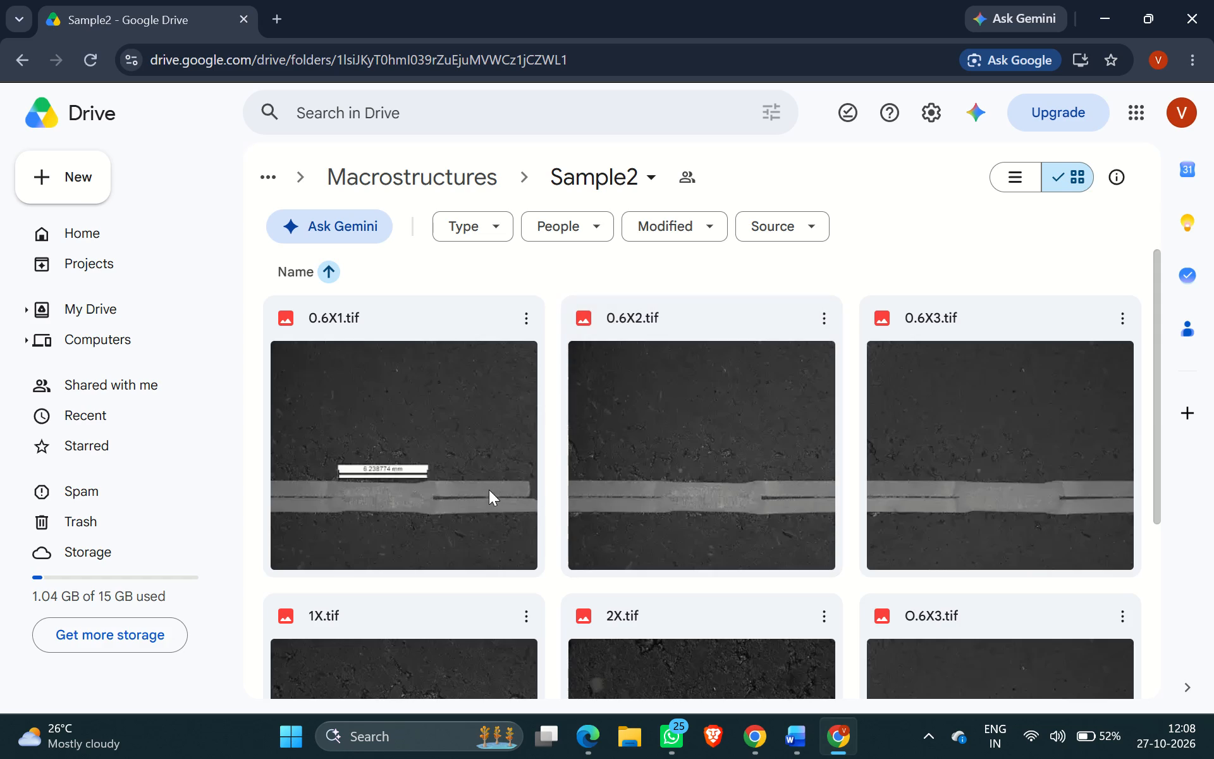
double_click(465, 498)
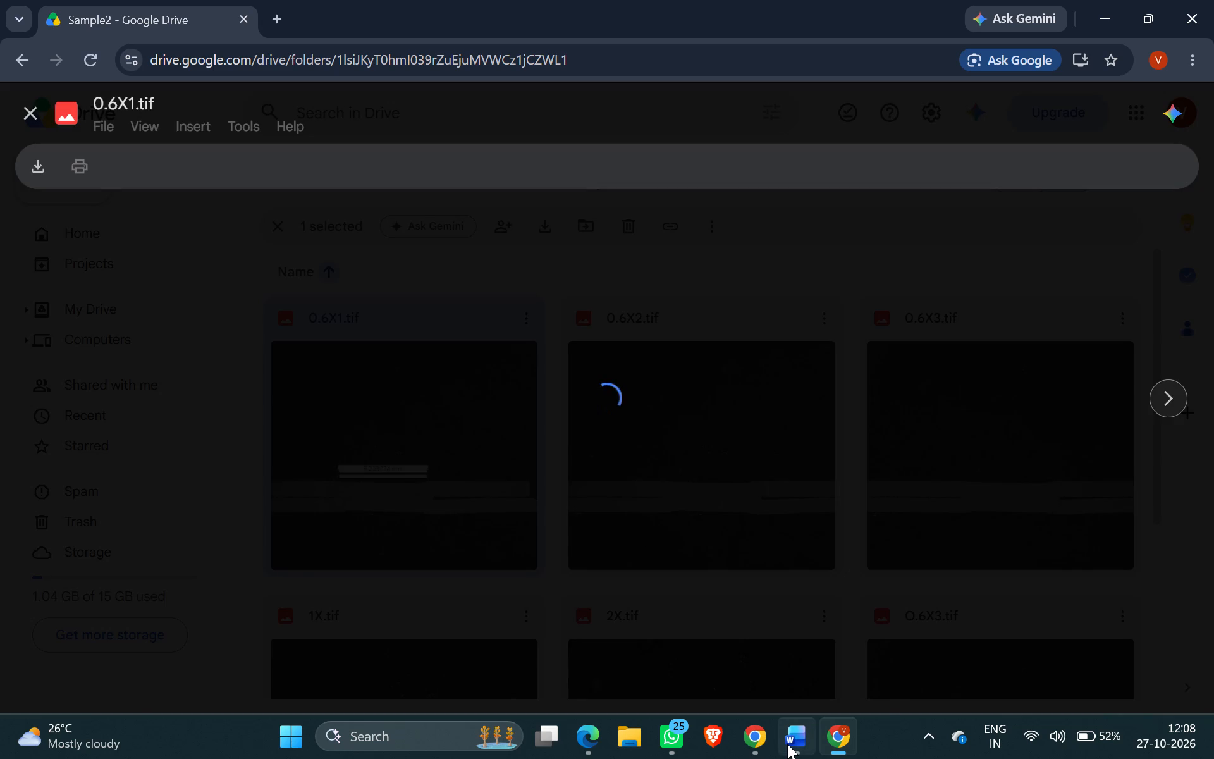
In the Word table, enter 6.238774 as the Weld Nugget Diameter (mm) for sample 1, checking the digits against 0.6X1.tif in Chrome.
left_click(798, 743)
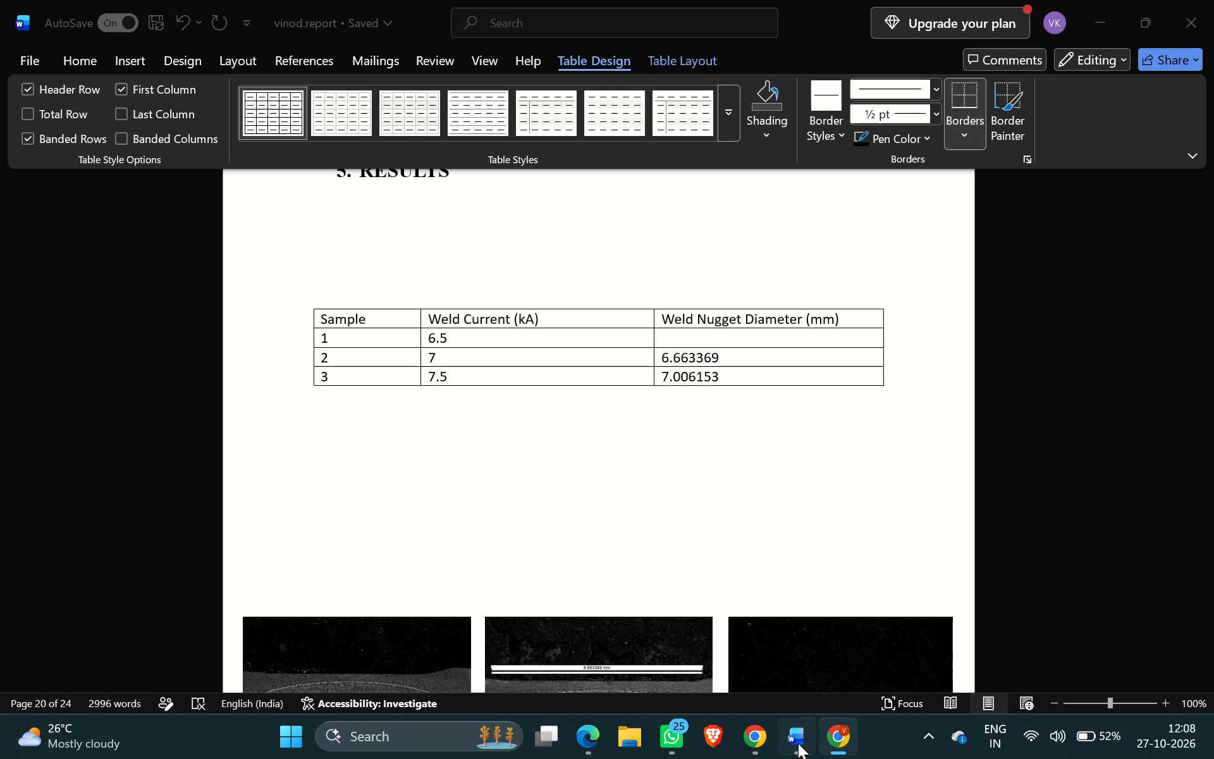
left_click(677, 343)
type("6.3")
key("BackSpace")
key("2")
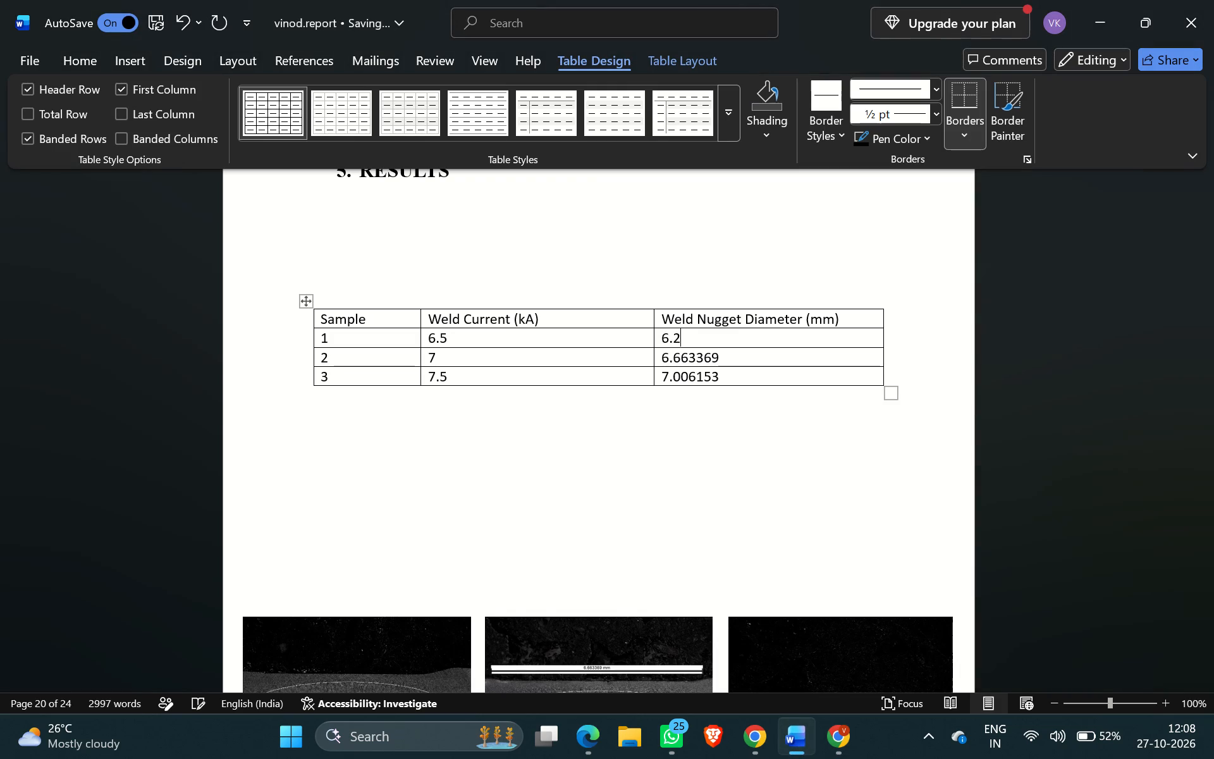
left_click(835, 731)
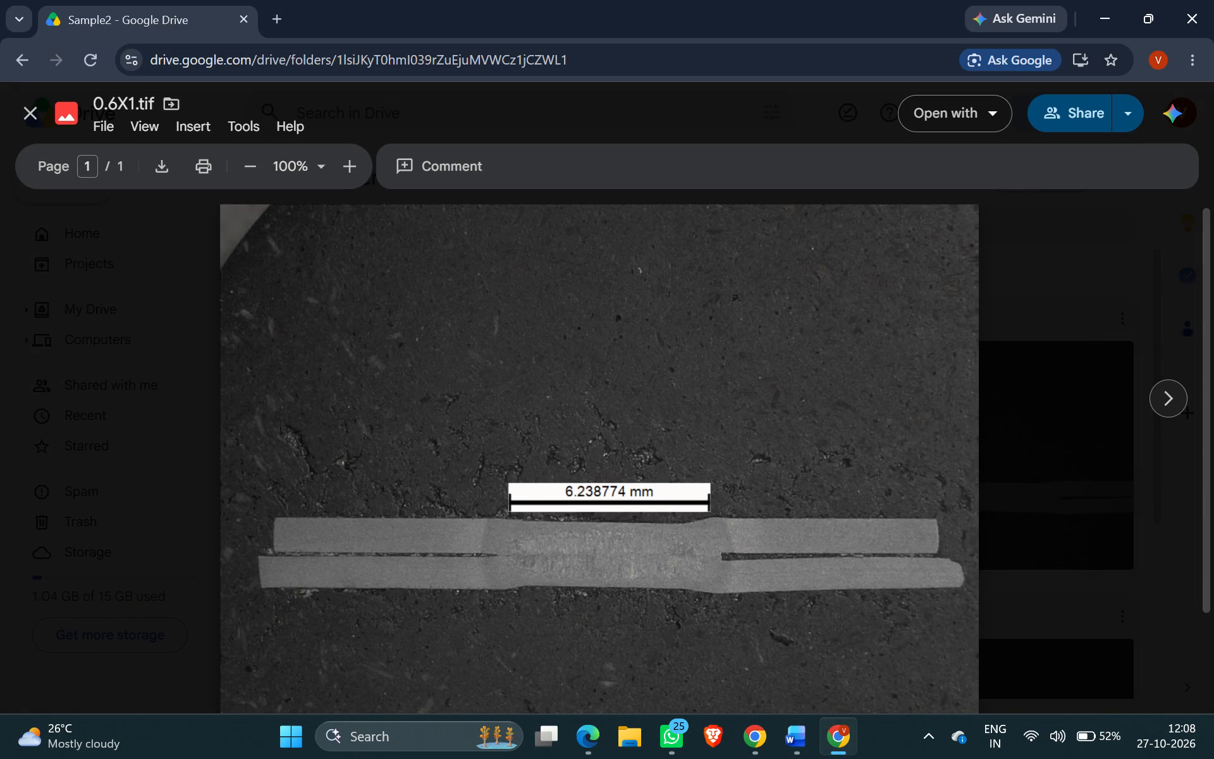
left_click(796, 741)
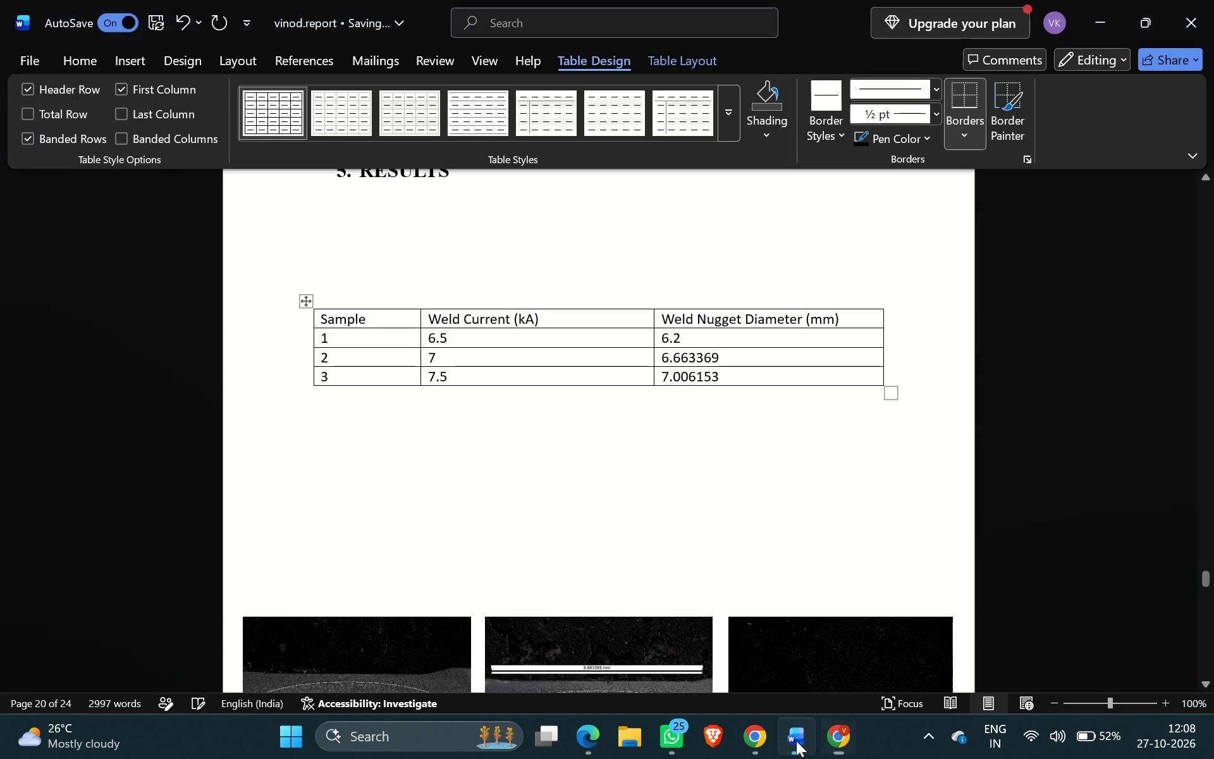
key("3")
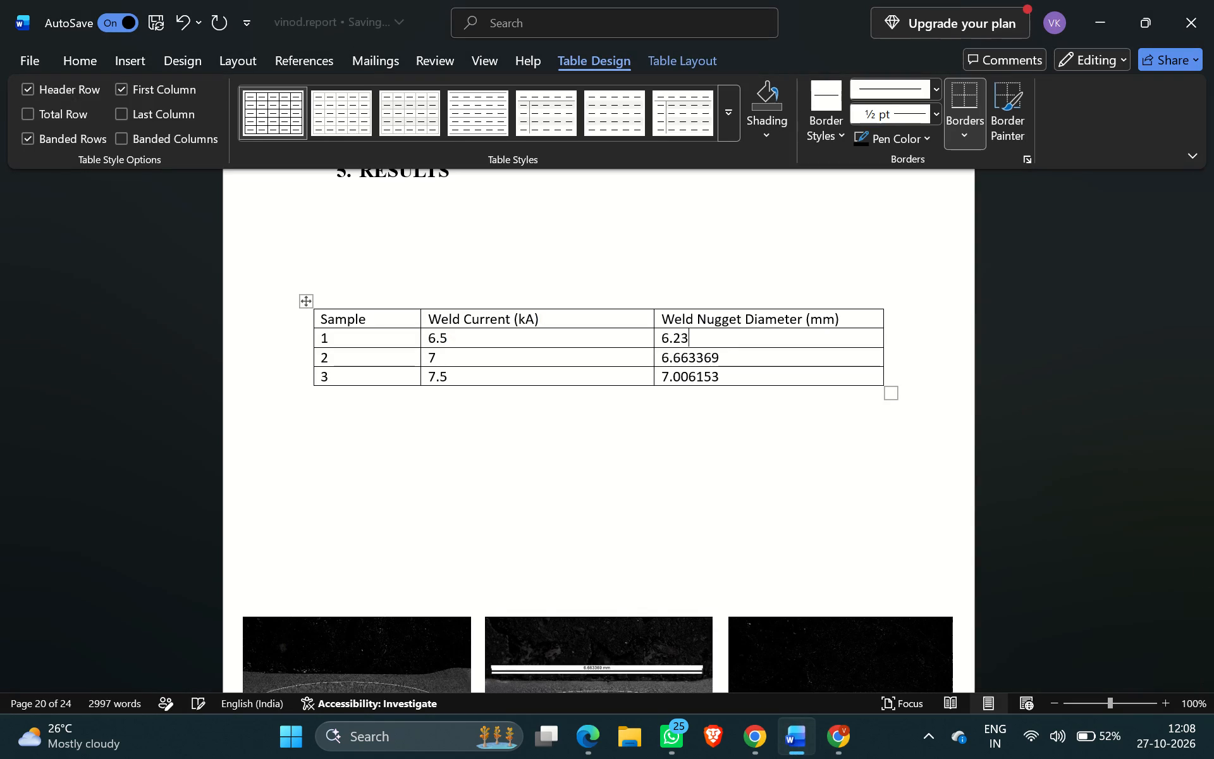
type("87")
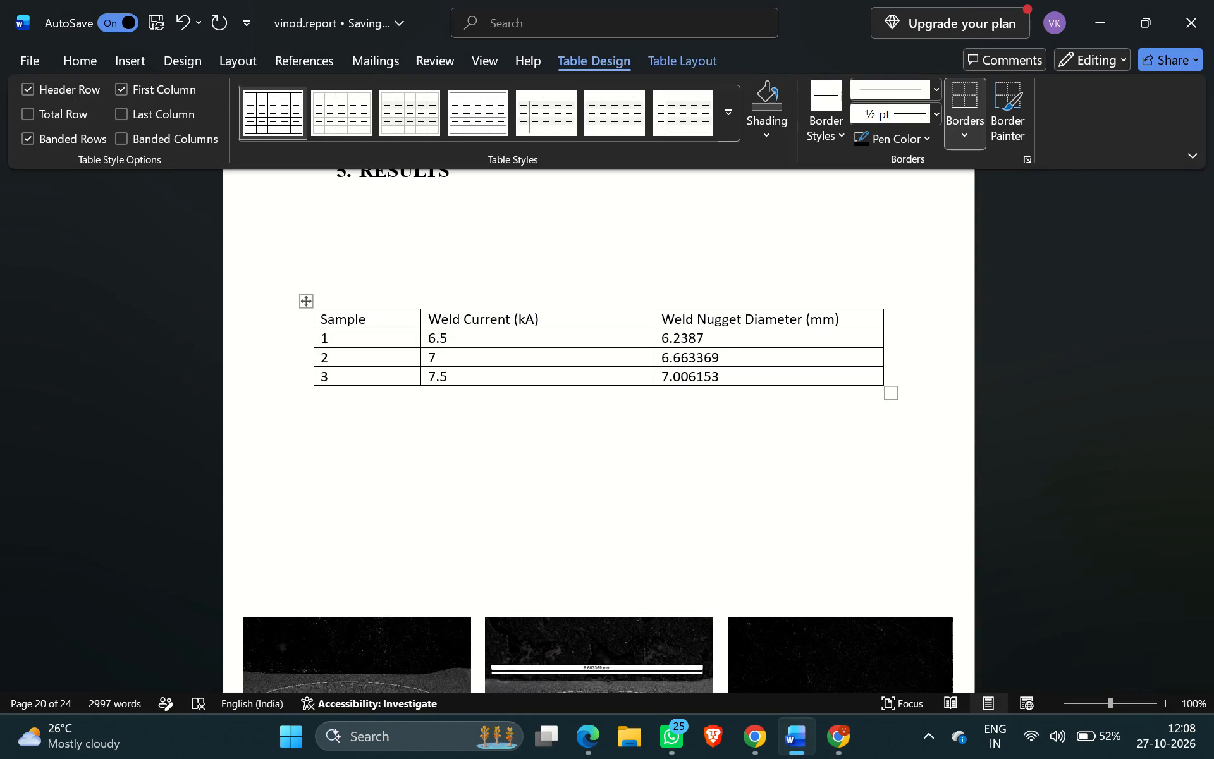
key("4")
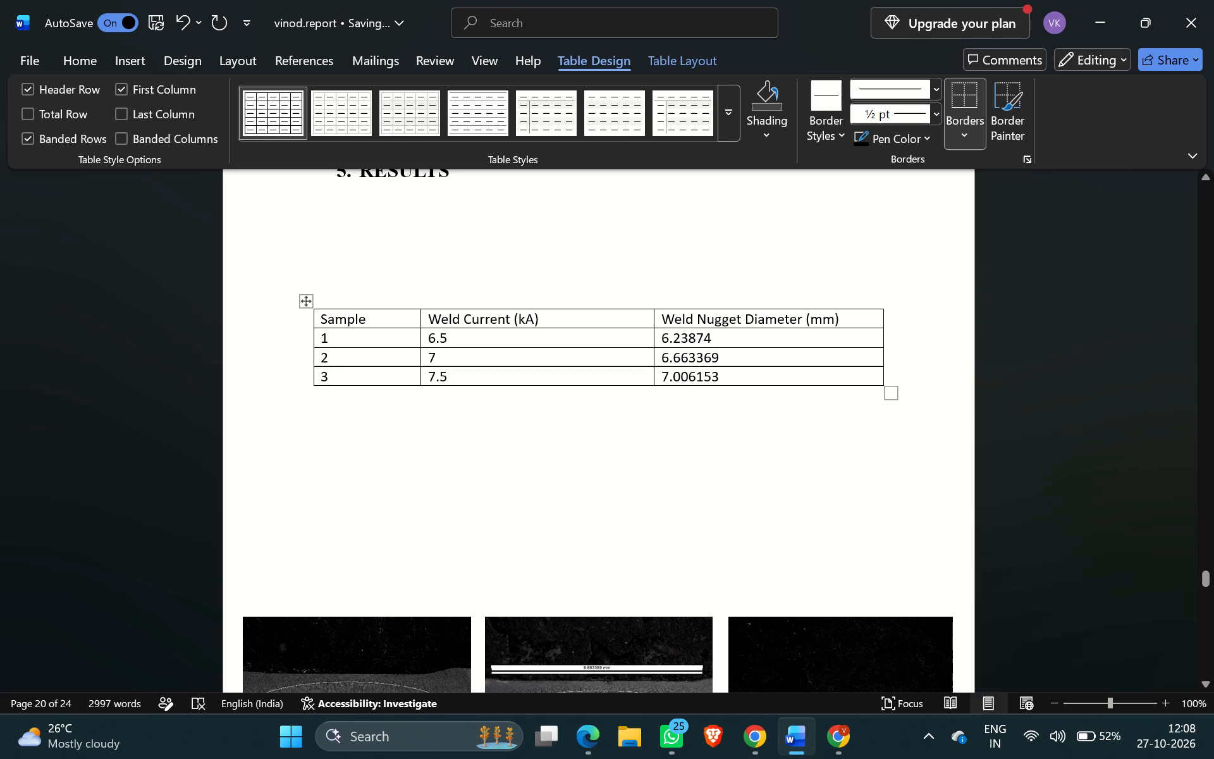
left_click(836, 724)
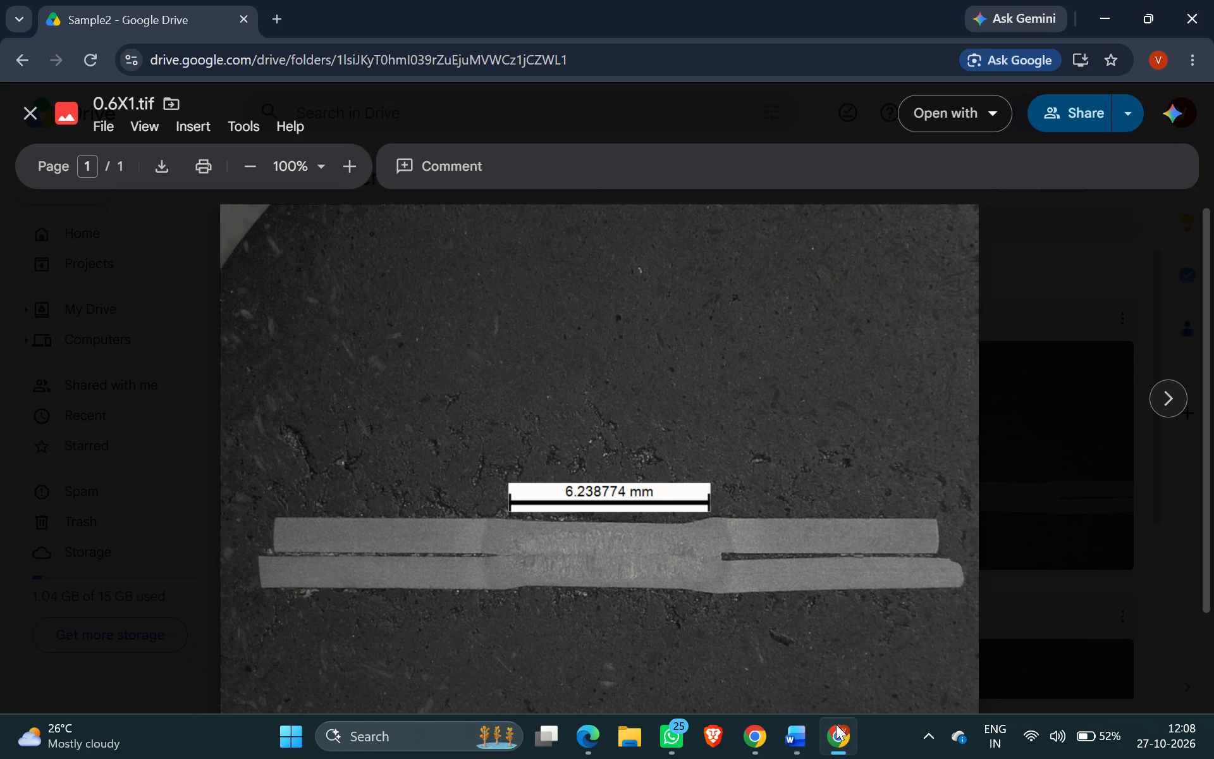
left_click(836, 724)
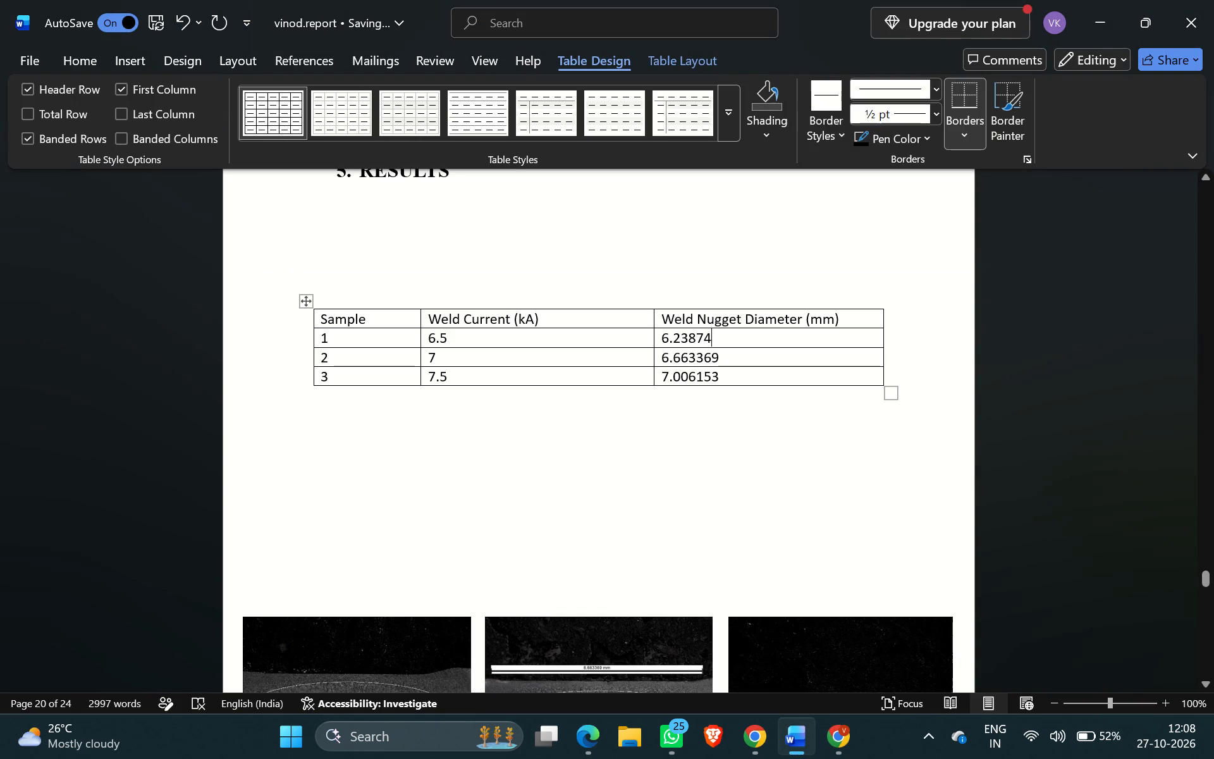
left_click(698, 336)
key("7")
Centre the text in all cells of the Results table.
left_click_drag(322, 320, 787, 369)
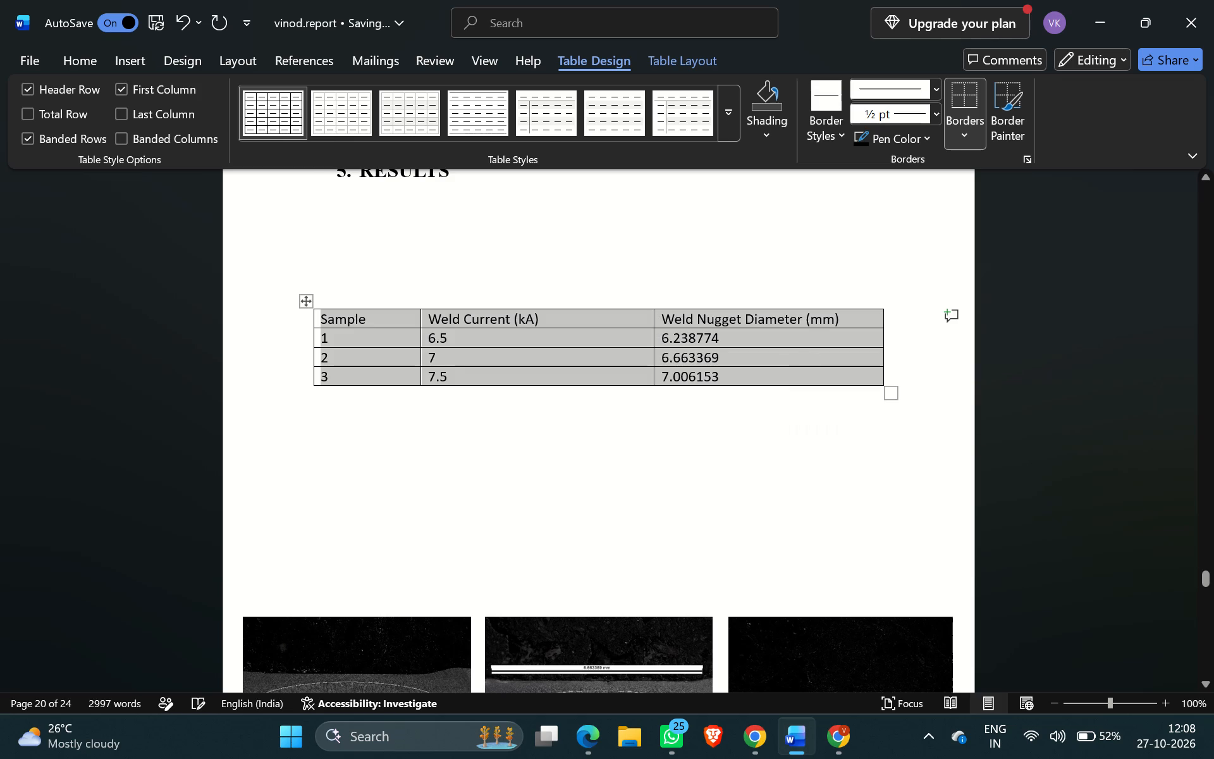
left_click(83, 57)
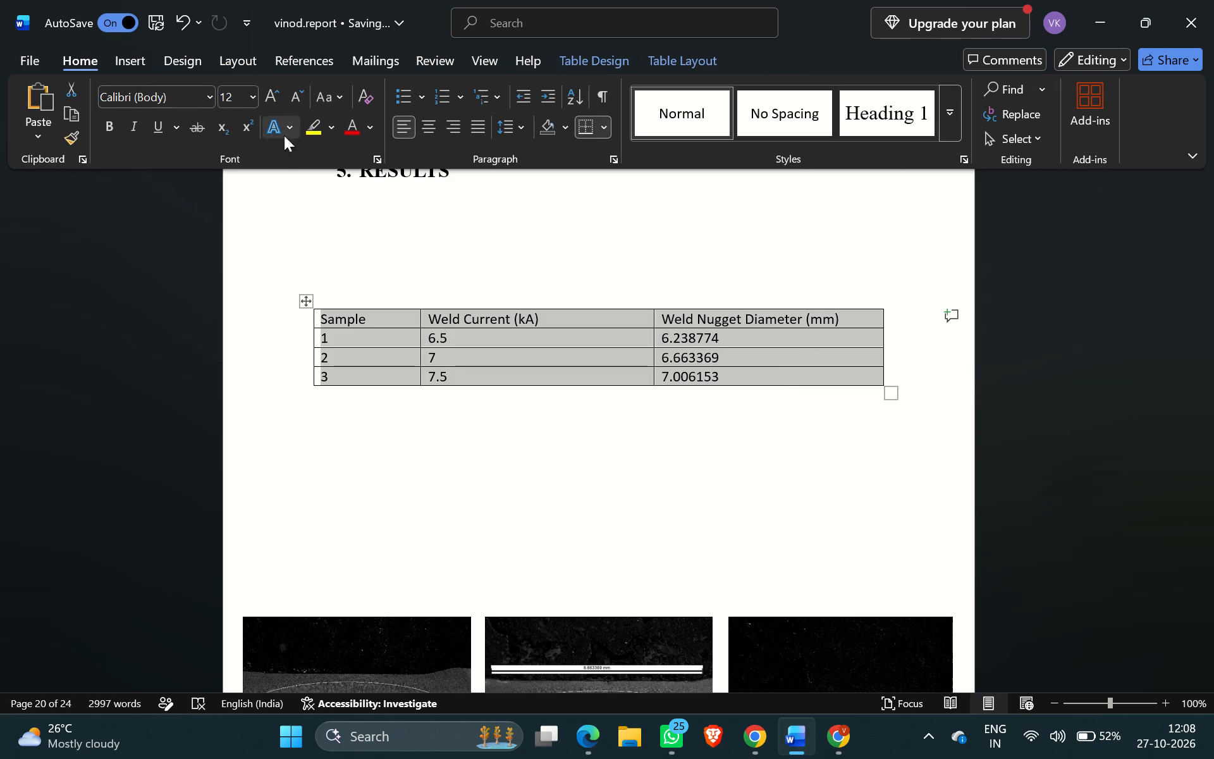
left_click(426, 128)
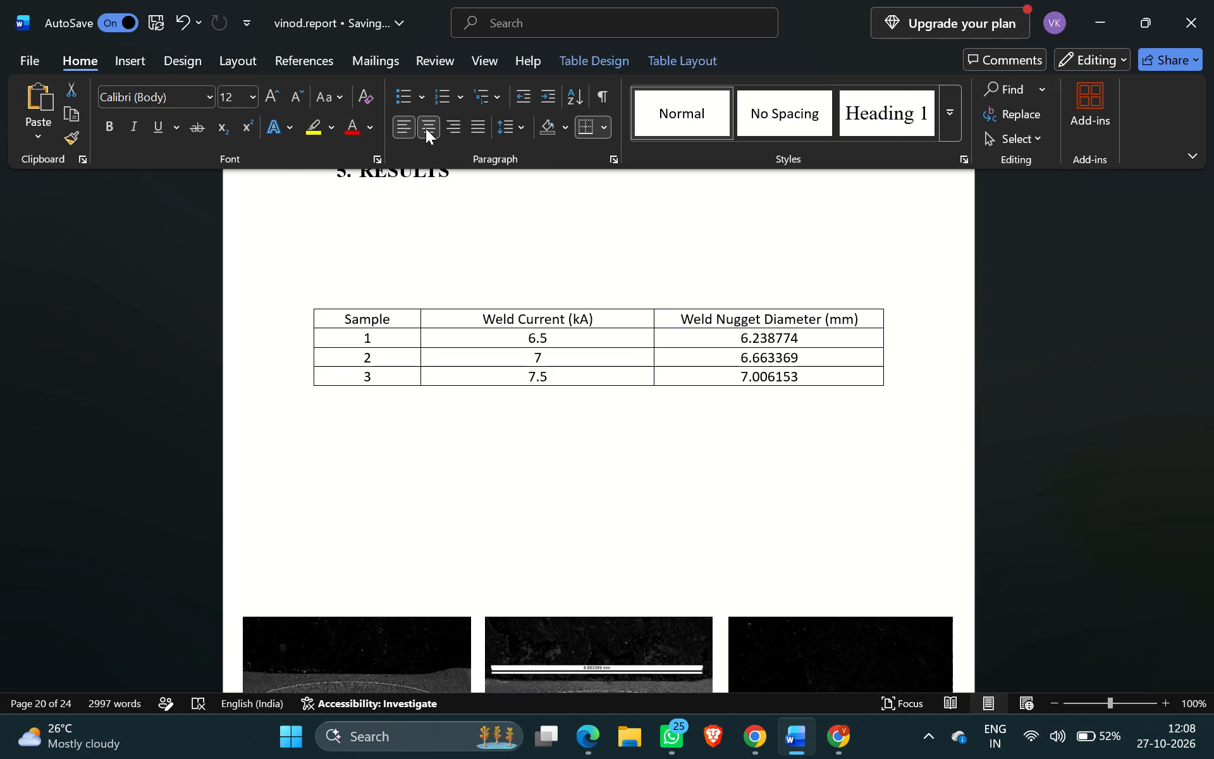
left_click(625, 256)
scroll(543, 474, "up", 1)
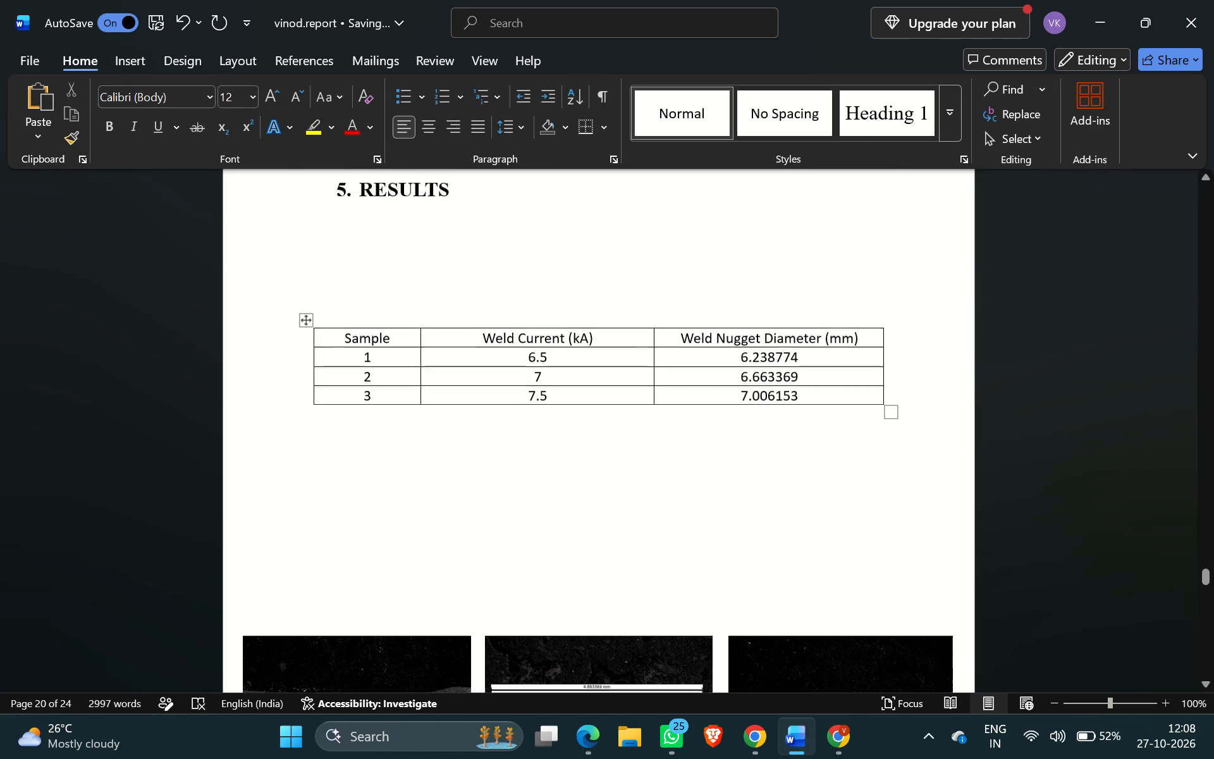
scroll(543, 474, "up", 2)
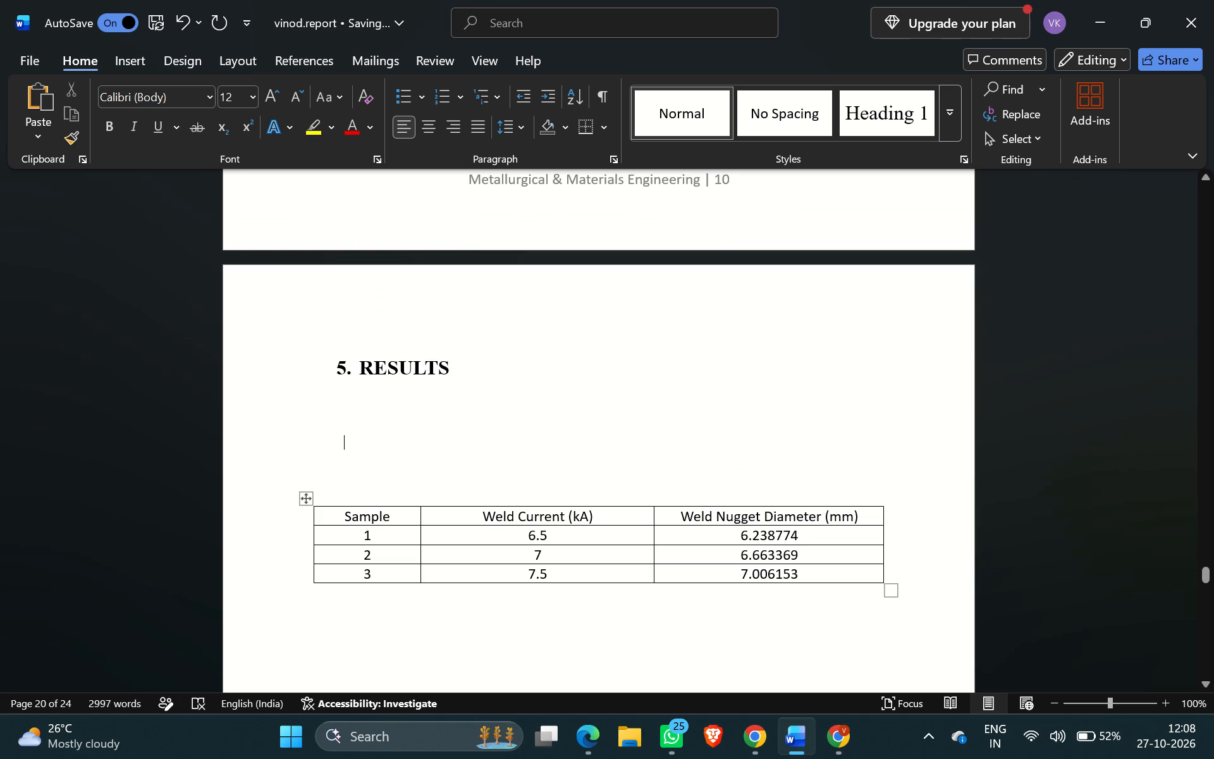
left_click(702, 602)
left_click(307, 48)
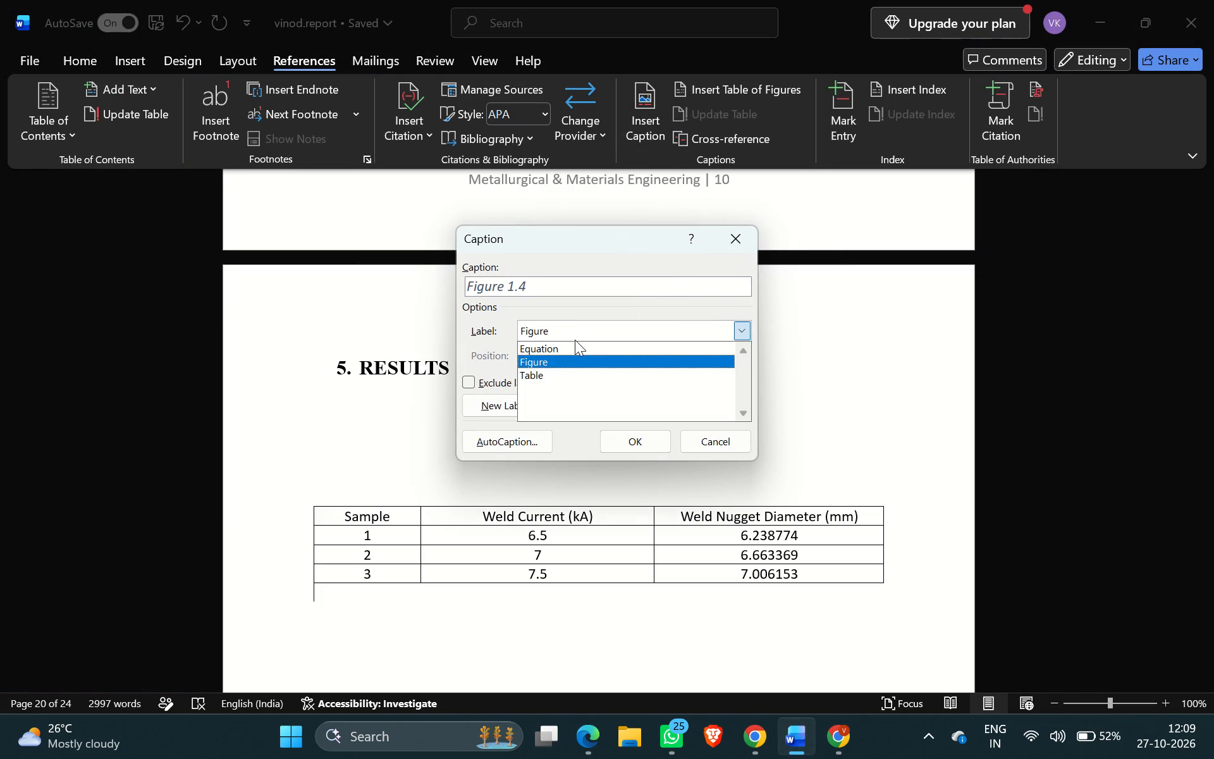
left_click(560, 370)
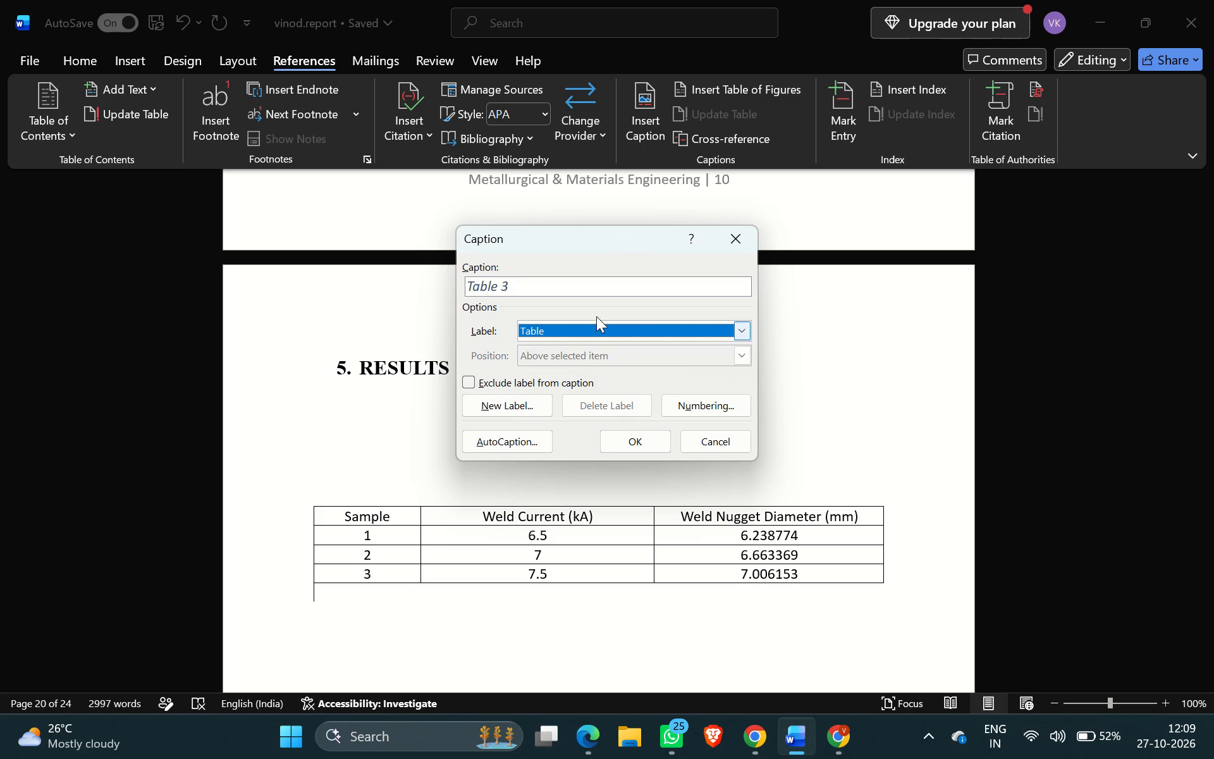
left_click(545, 287)
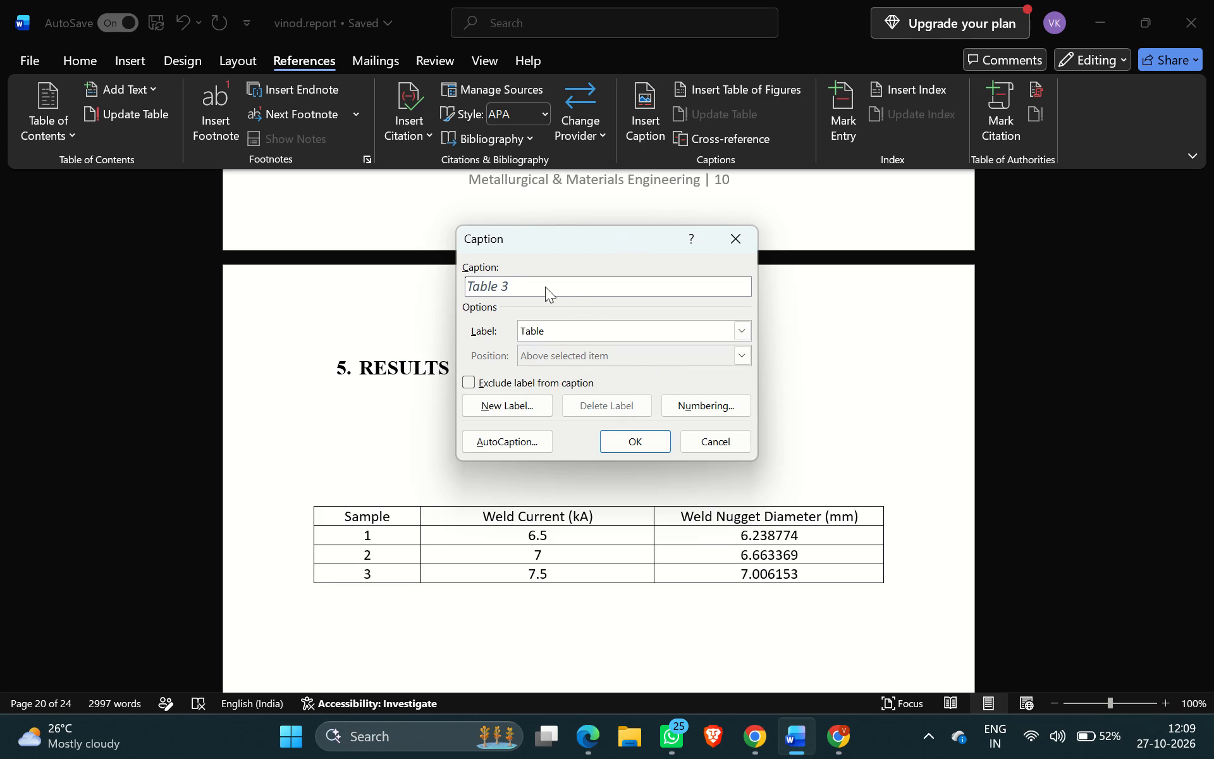
key("space")
key("shift+colon")
key("space")
key("ctrl+v")
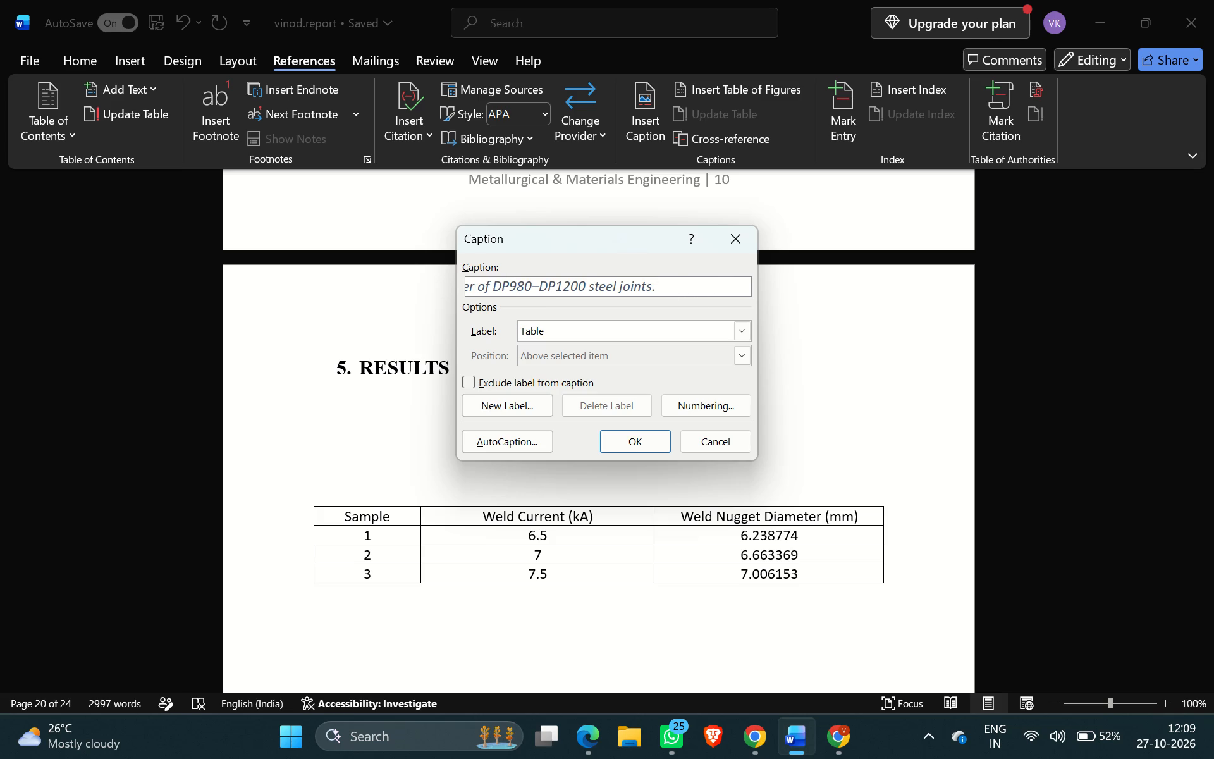
scroll(658, 287, "right", 2)
left_click_drag(658, 287, 448, 285)
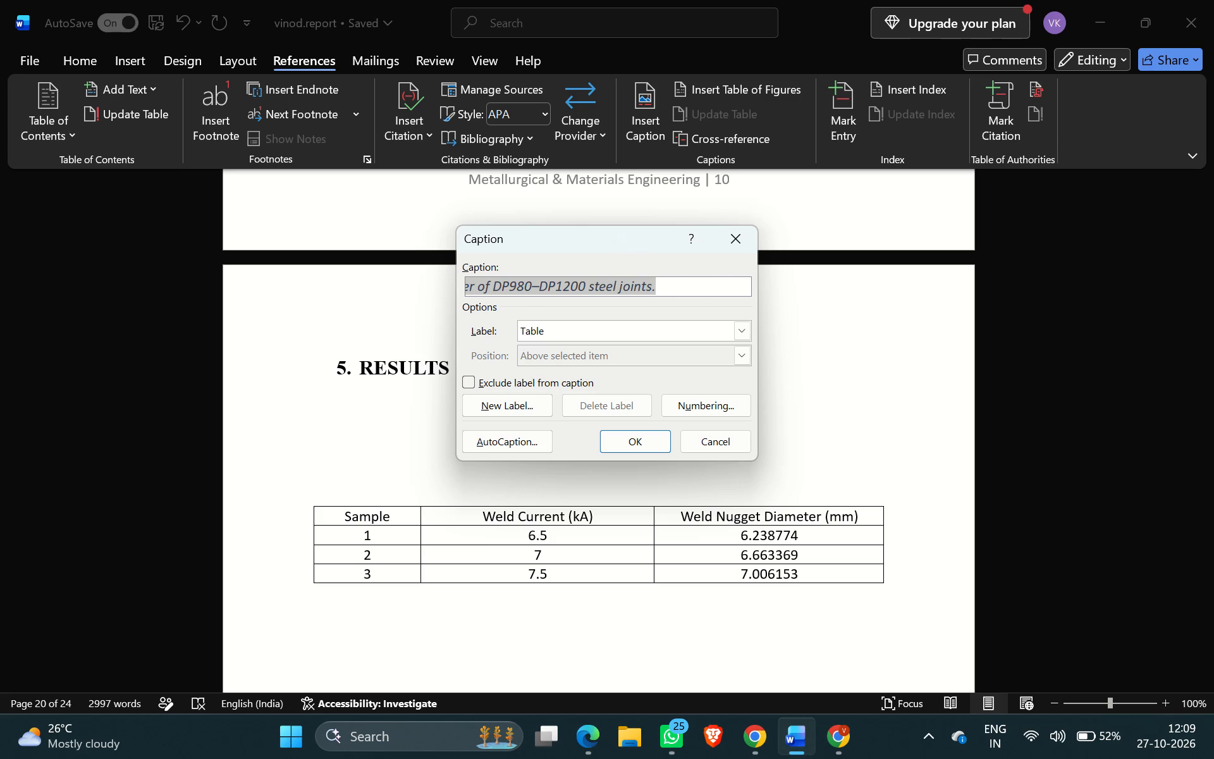
left_click_drag(448, 285, 661, 278)
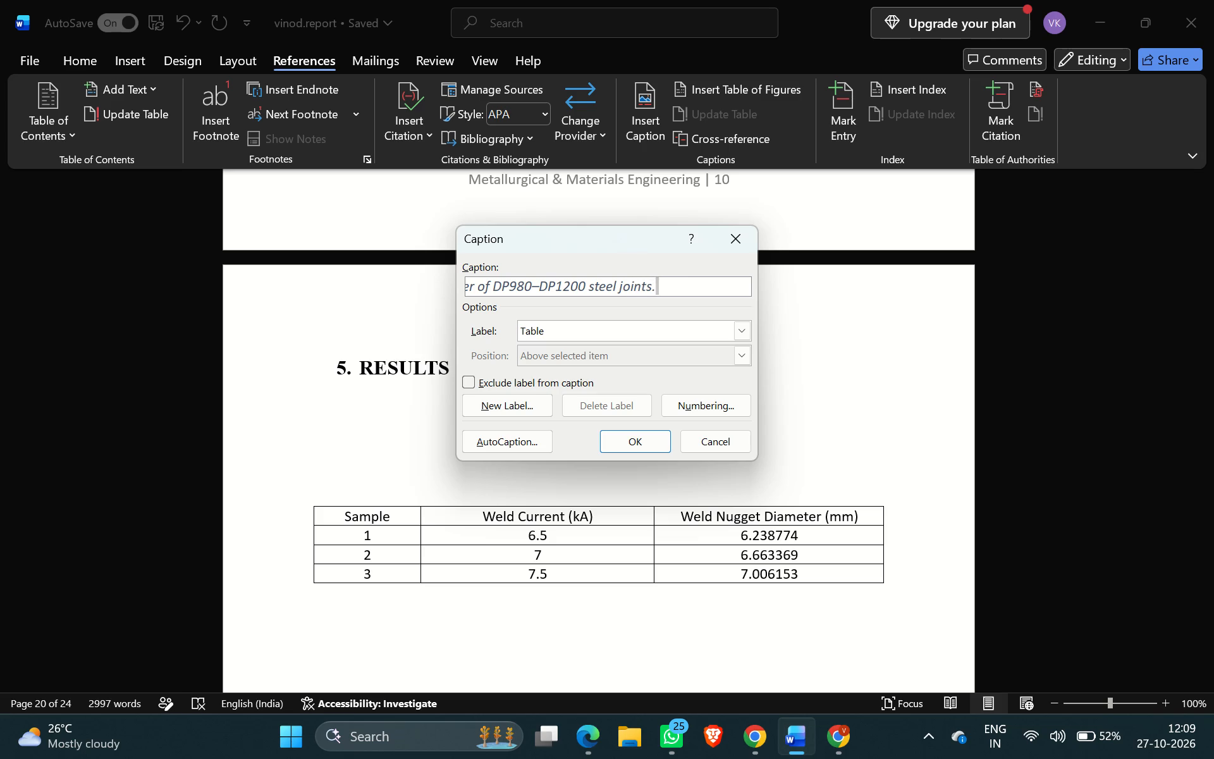
left_click_drag(661, 278, 673, 279)
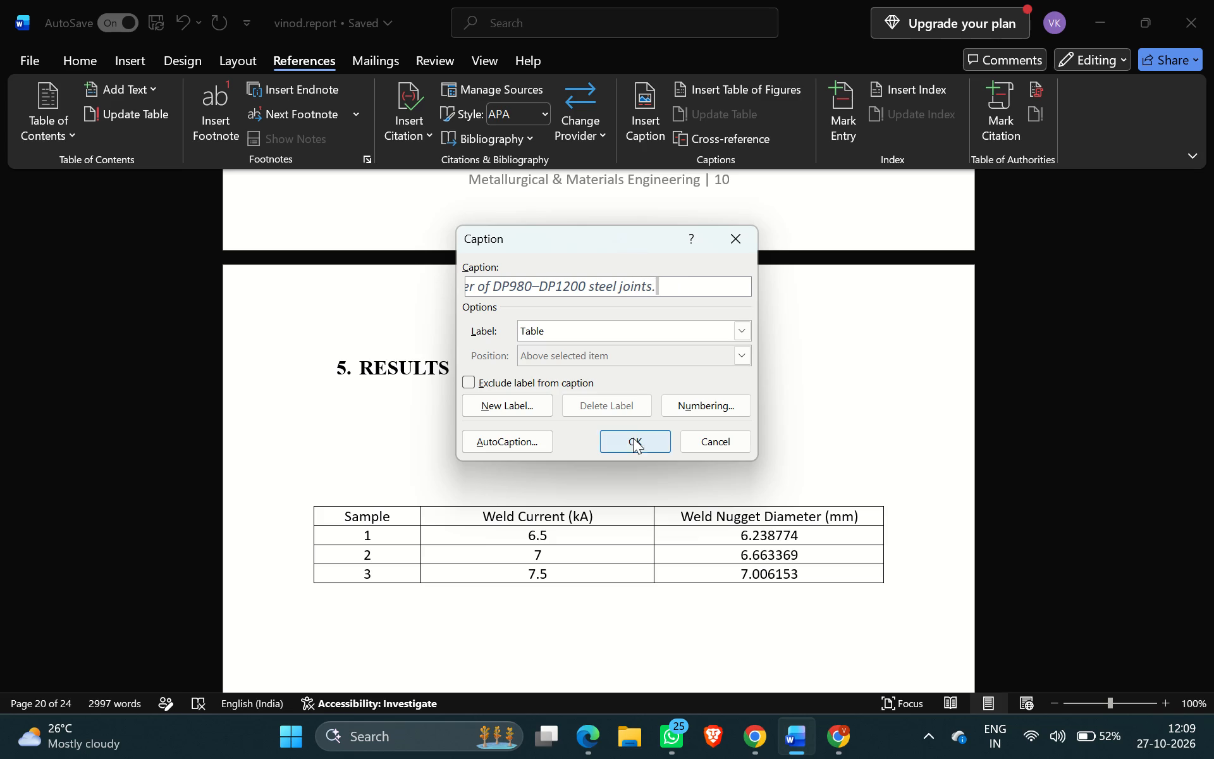
left_click(634, 447)
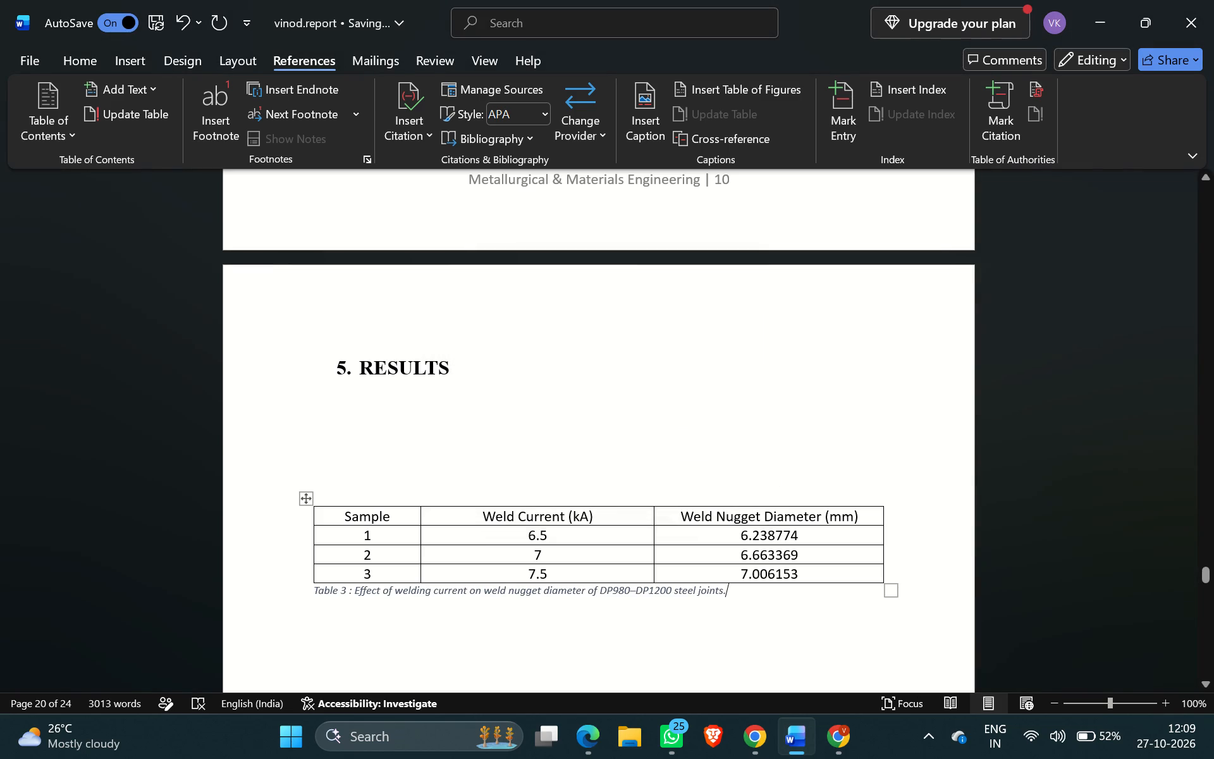
Set the line spacing of the whole Results table and its caption to 1.5.
left_click_drag(736, 600, 328, 550)
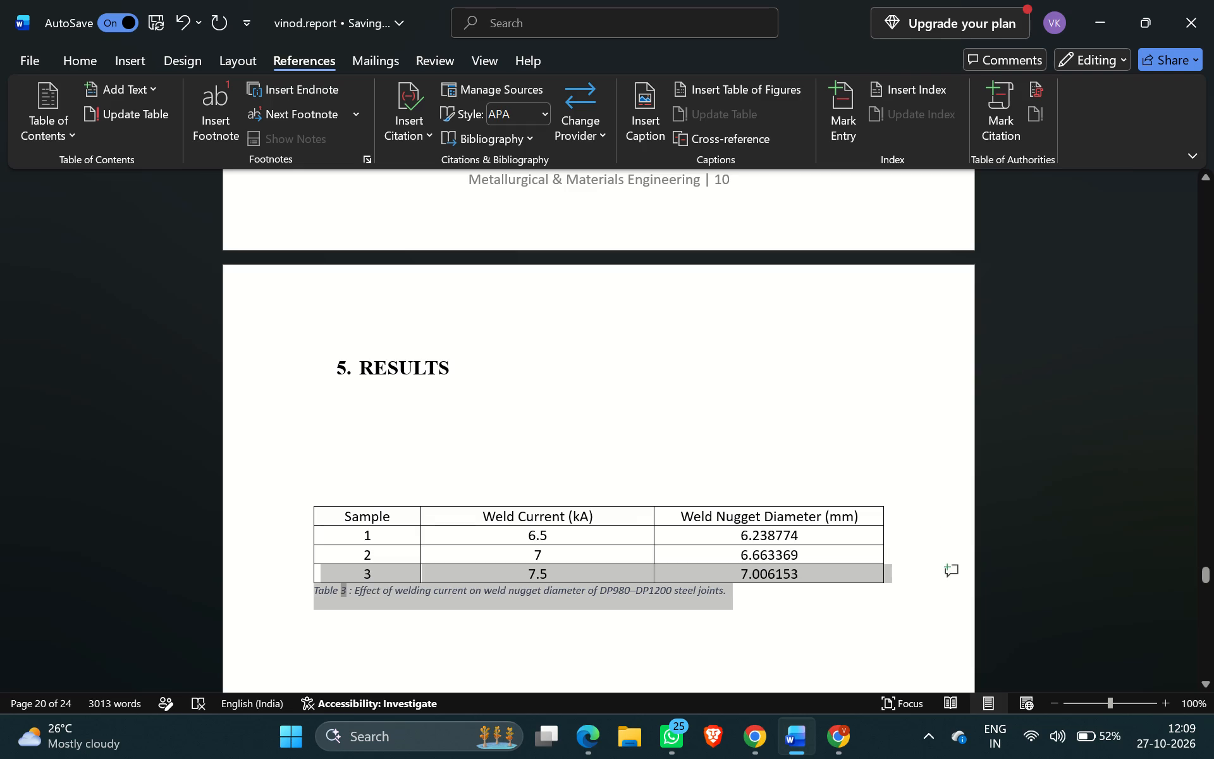
left_click_drag(328, 550, 295, 511)
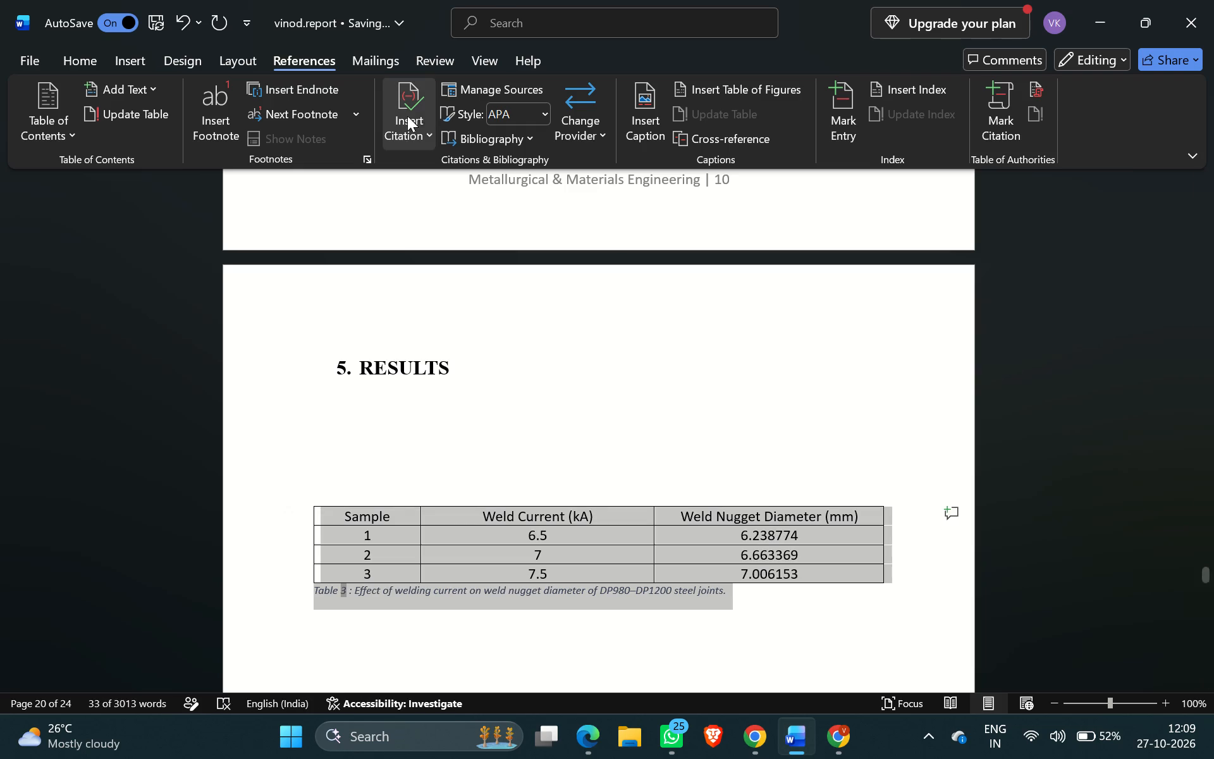
left_click(82, 69)
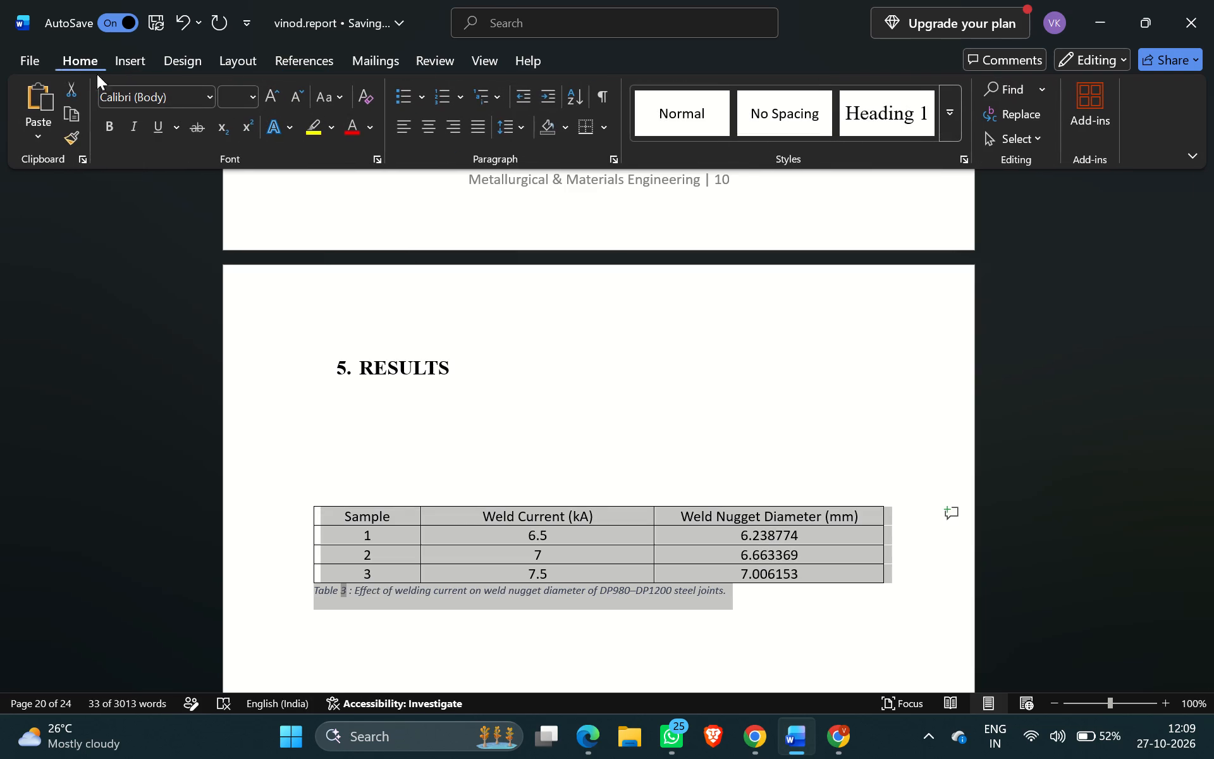
left_click(510, 127)
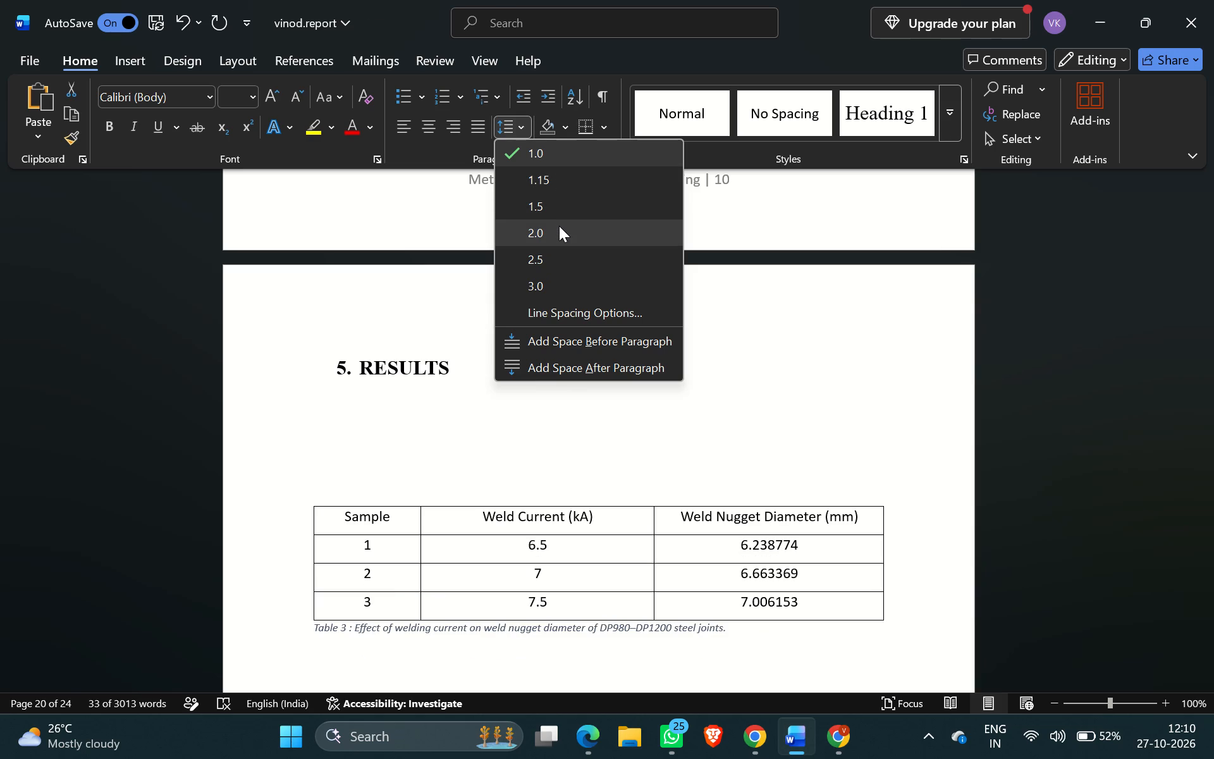
left_click(560, 207)
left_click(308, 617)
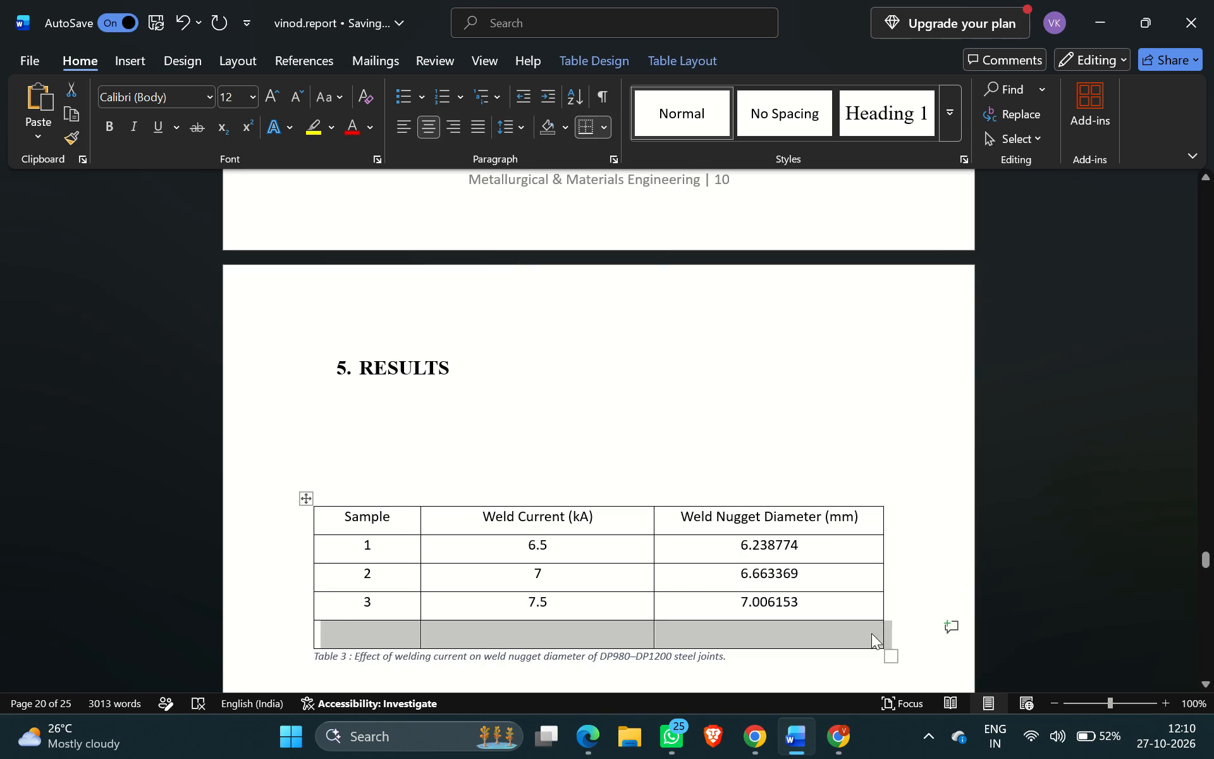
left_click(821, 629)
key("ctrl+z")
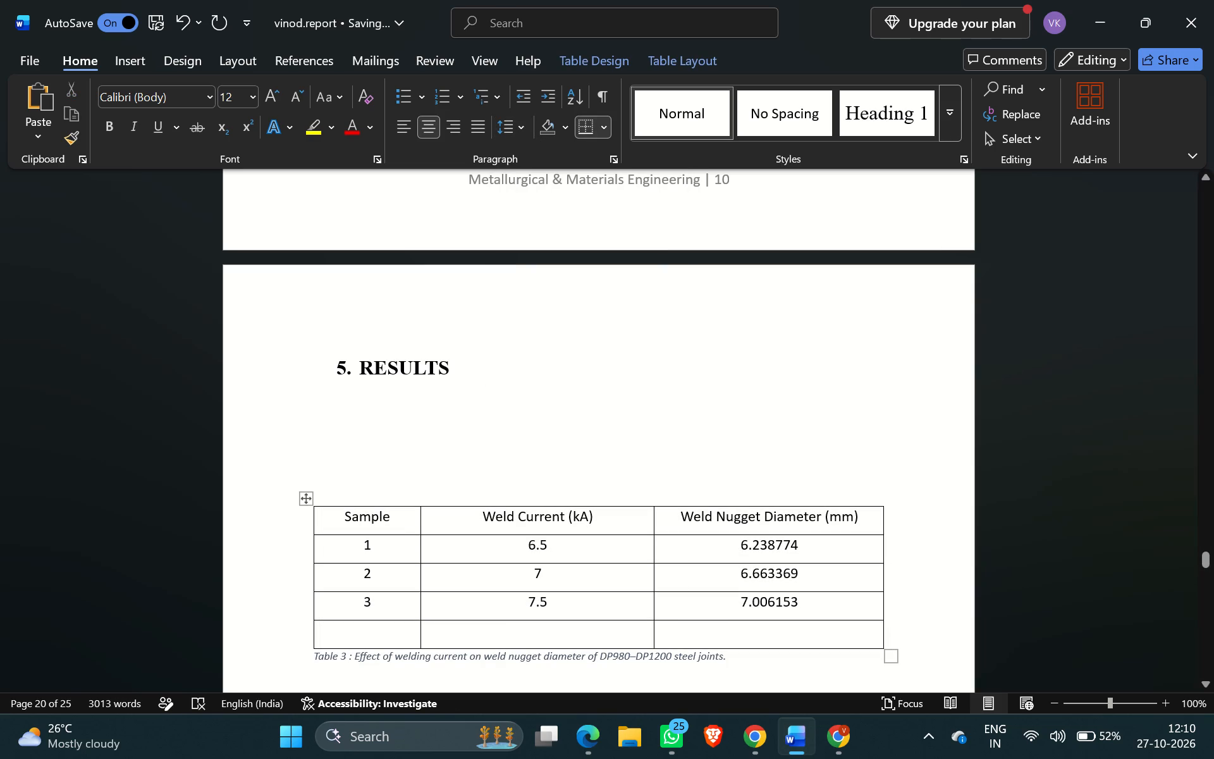
Add space before the Results table's caption paragraph and centre the caption.
left_click(841, 651)
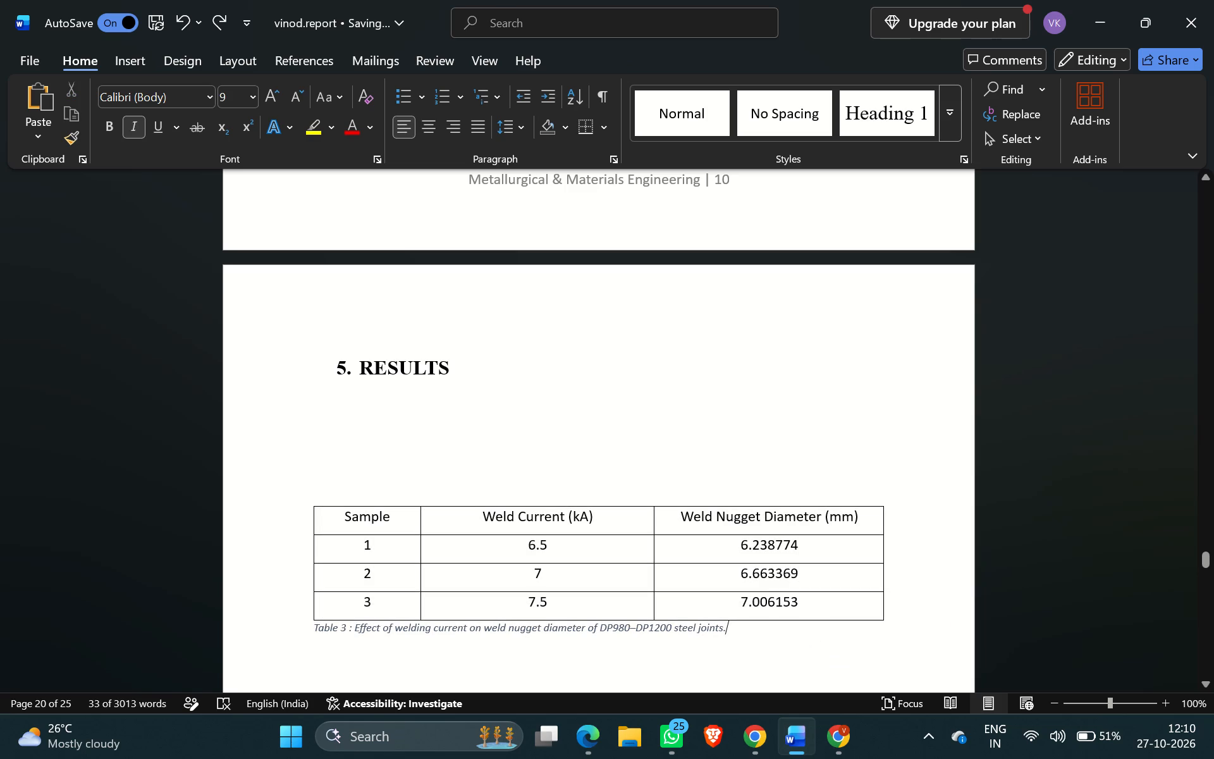
left_click_drag(740, 626, 508, 638)
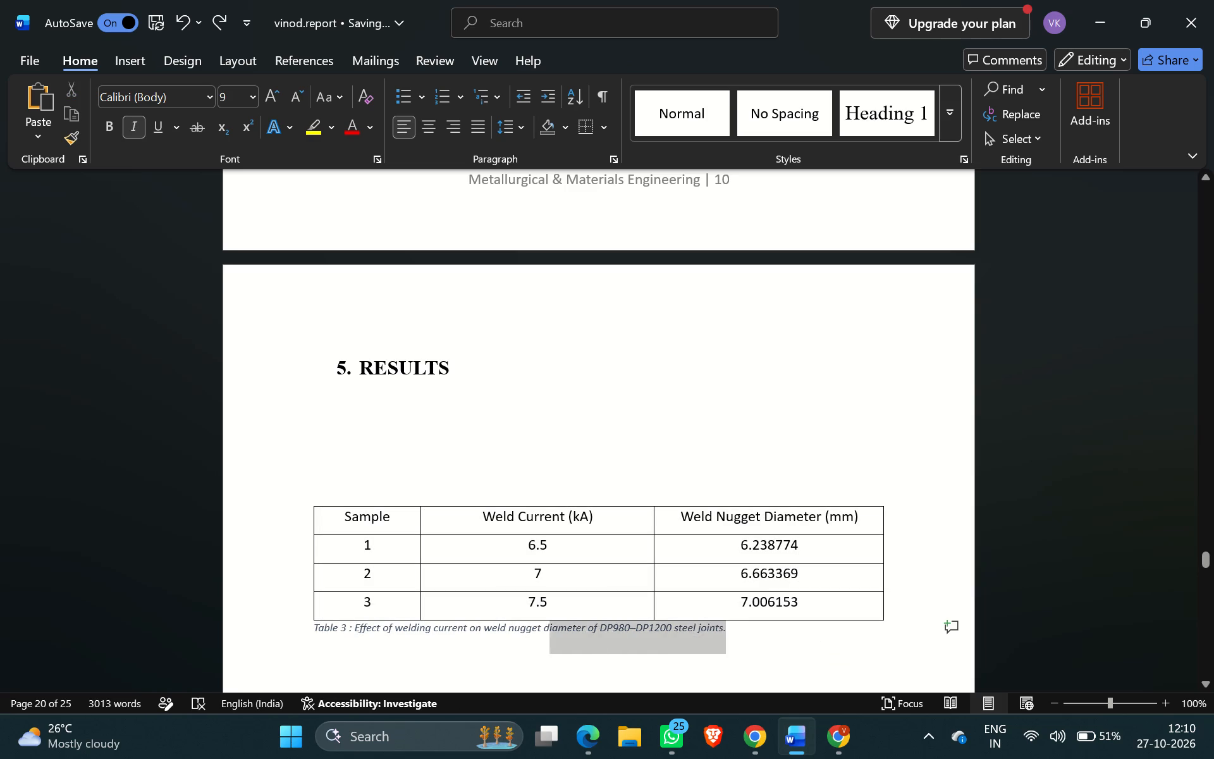
left_click_drag(508, 638, 281, 640)
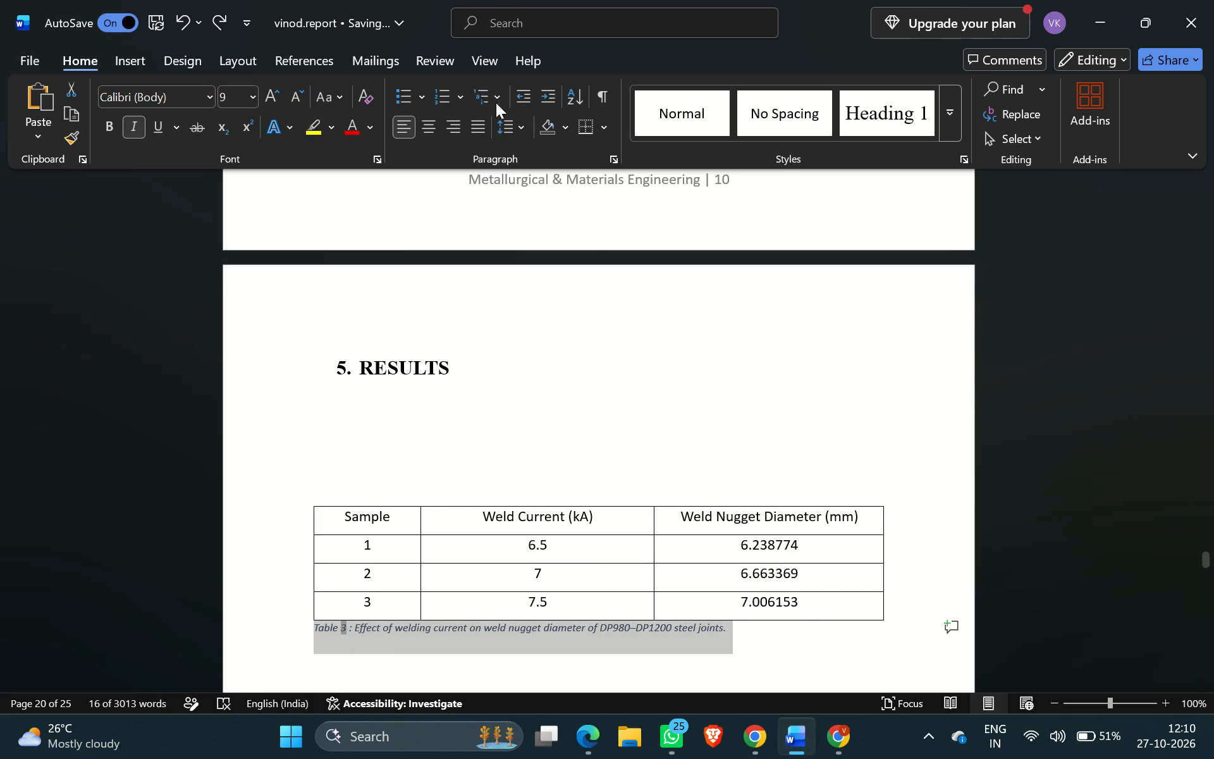
left_click(512, 116)
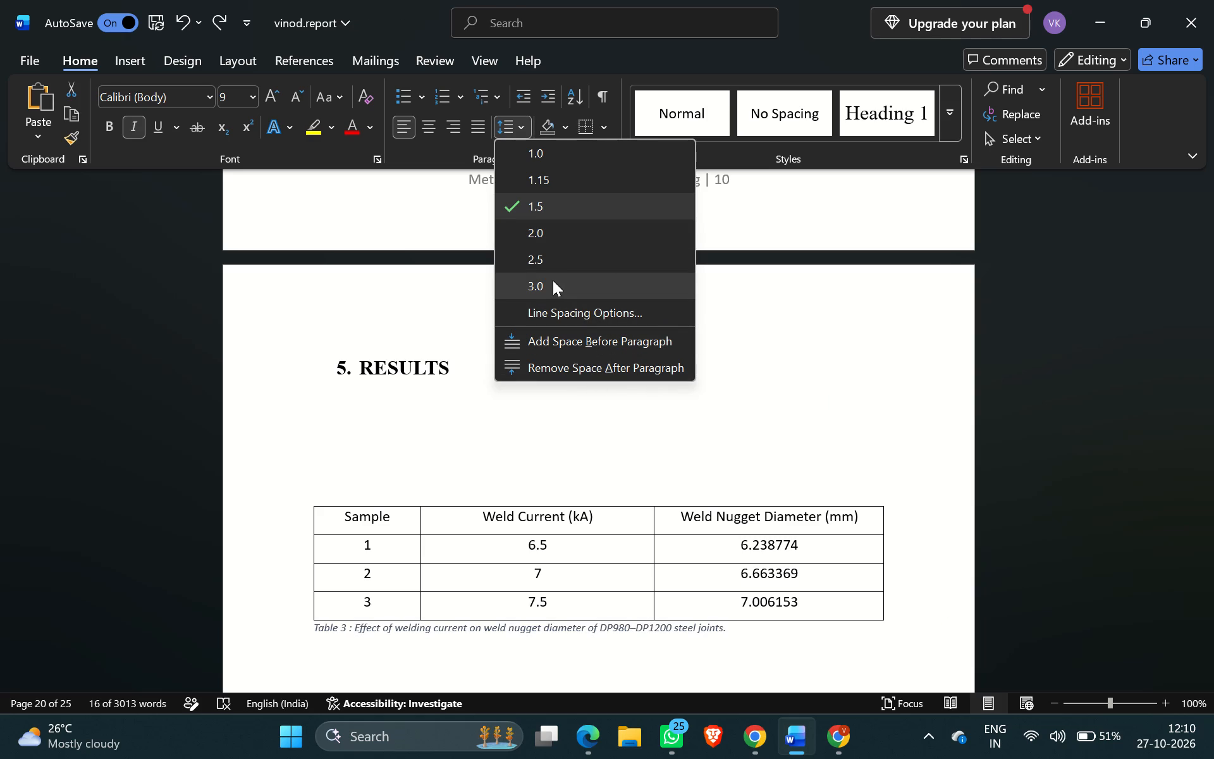
left_click(581, 344)
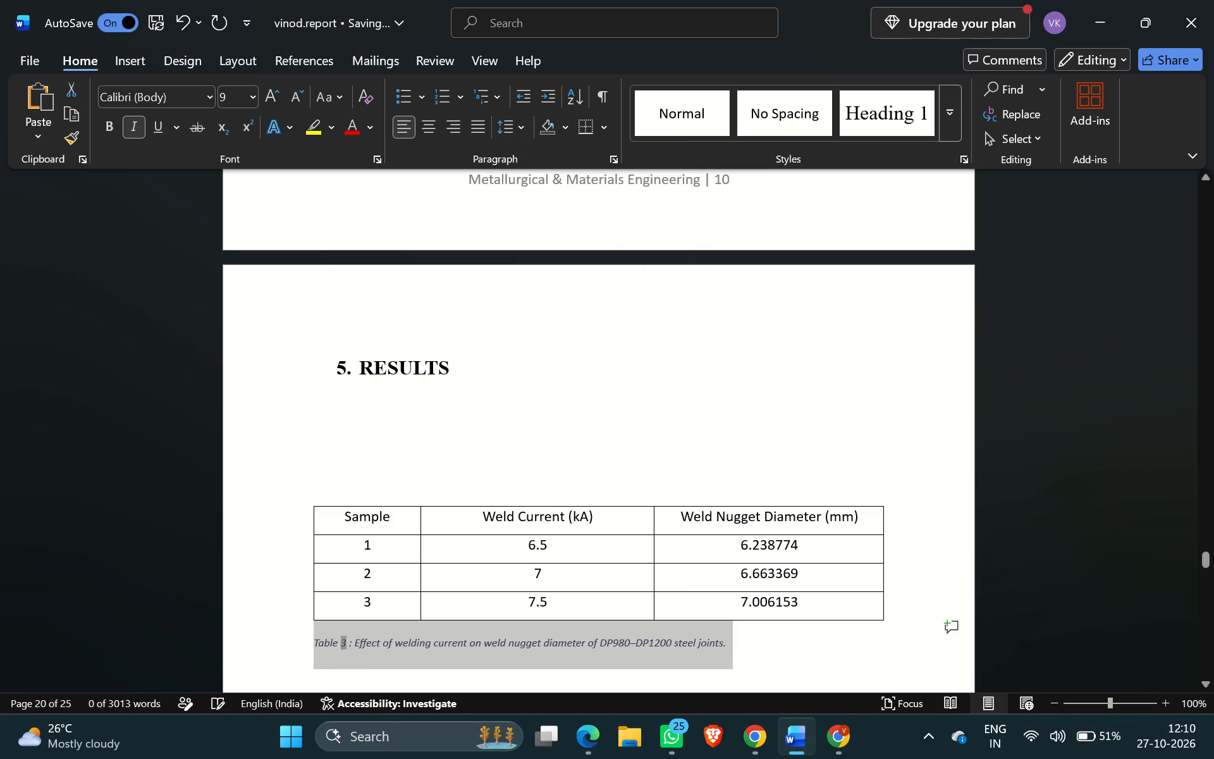
left_click(432, 125)
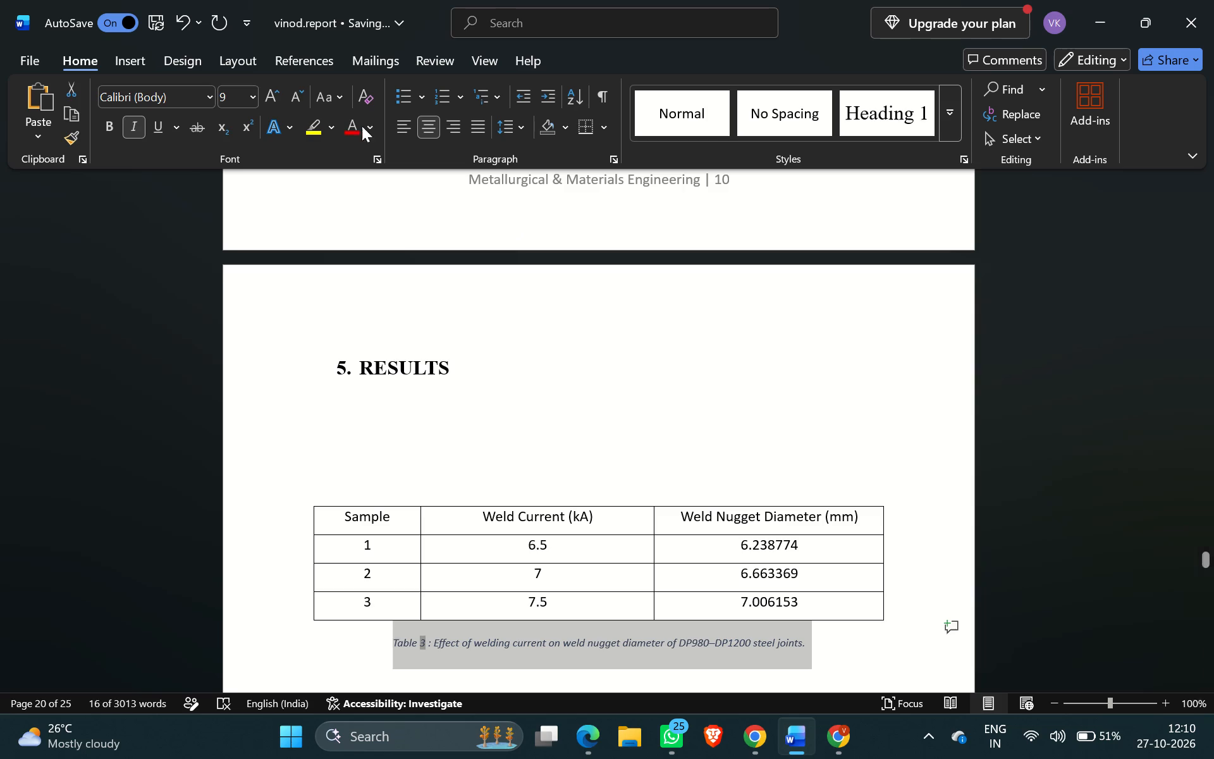
Set the whole Table 3 caption to font size 12 and remove its italics, leaving it non-bold.
left_click(248, 94)
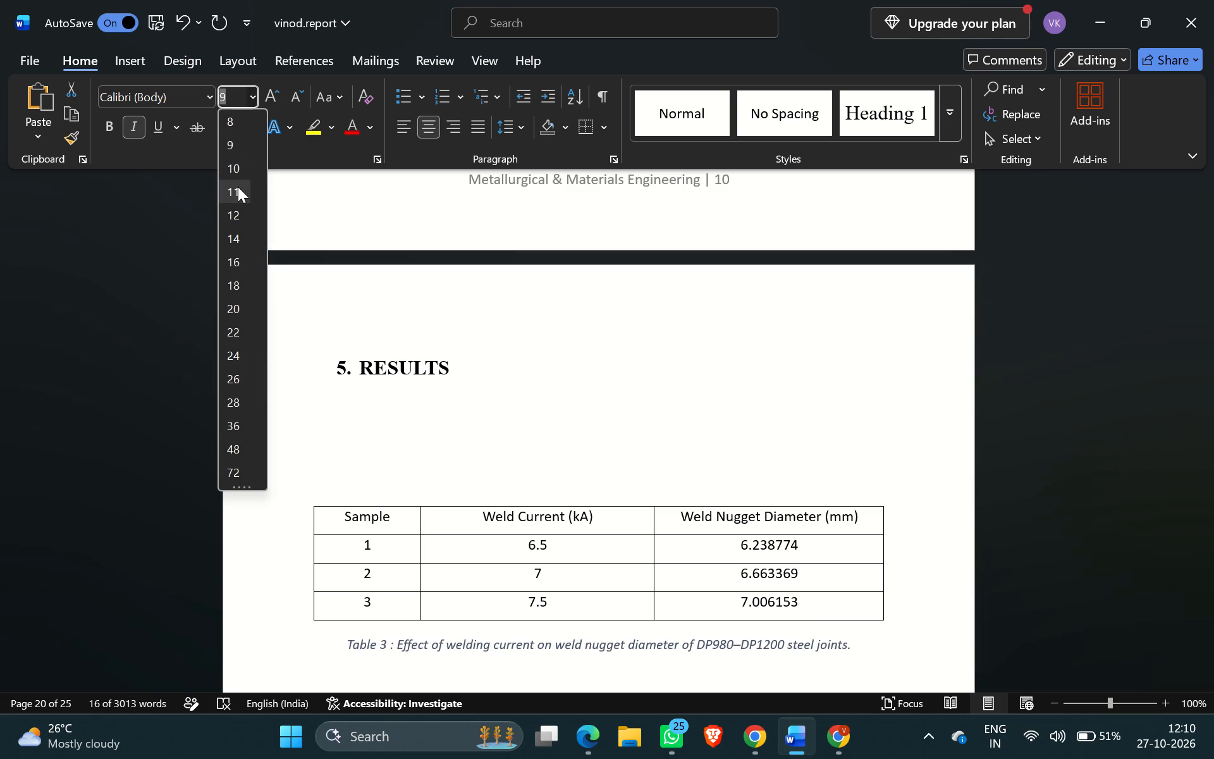
left_click(238, 187)
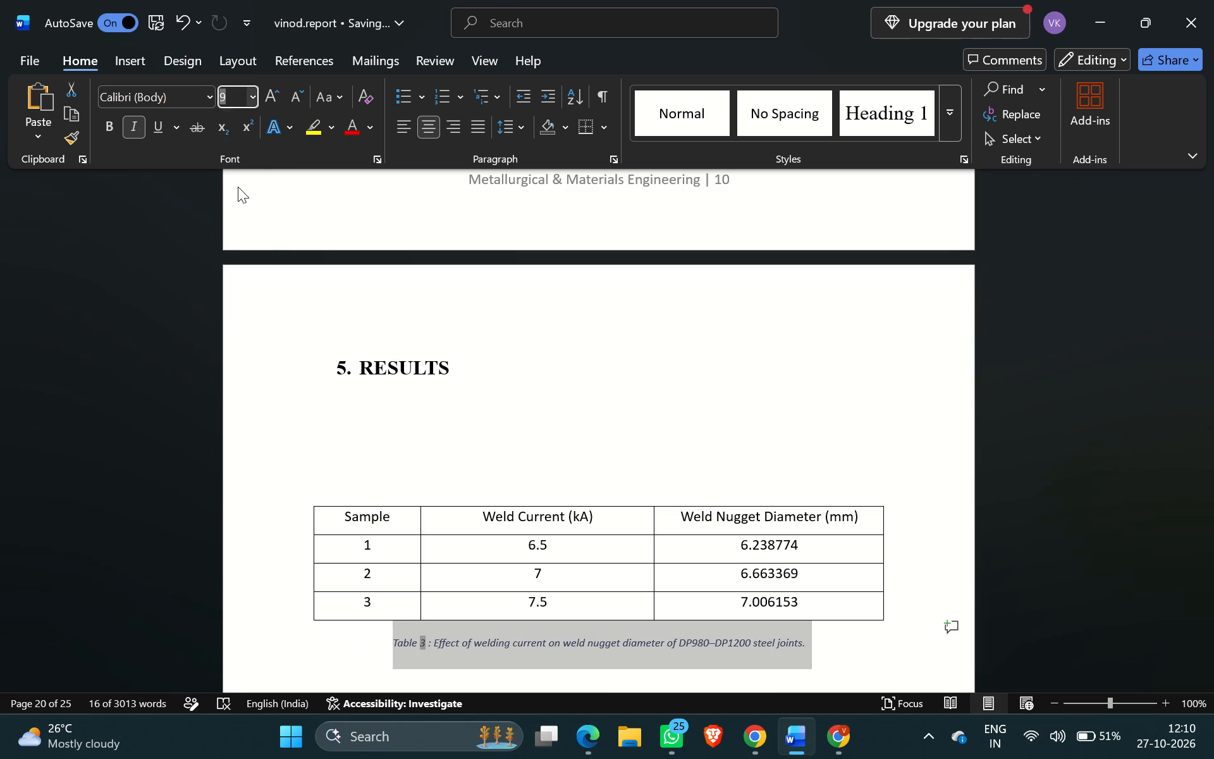
left_click(253, 97)
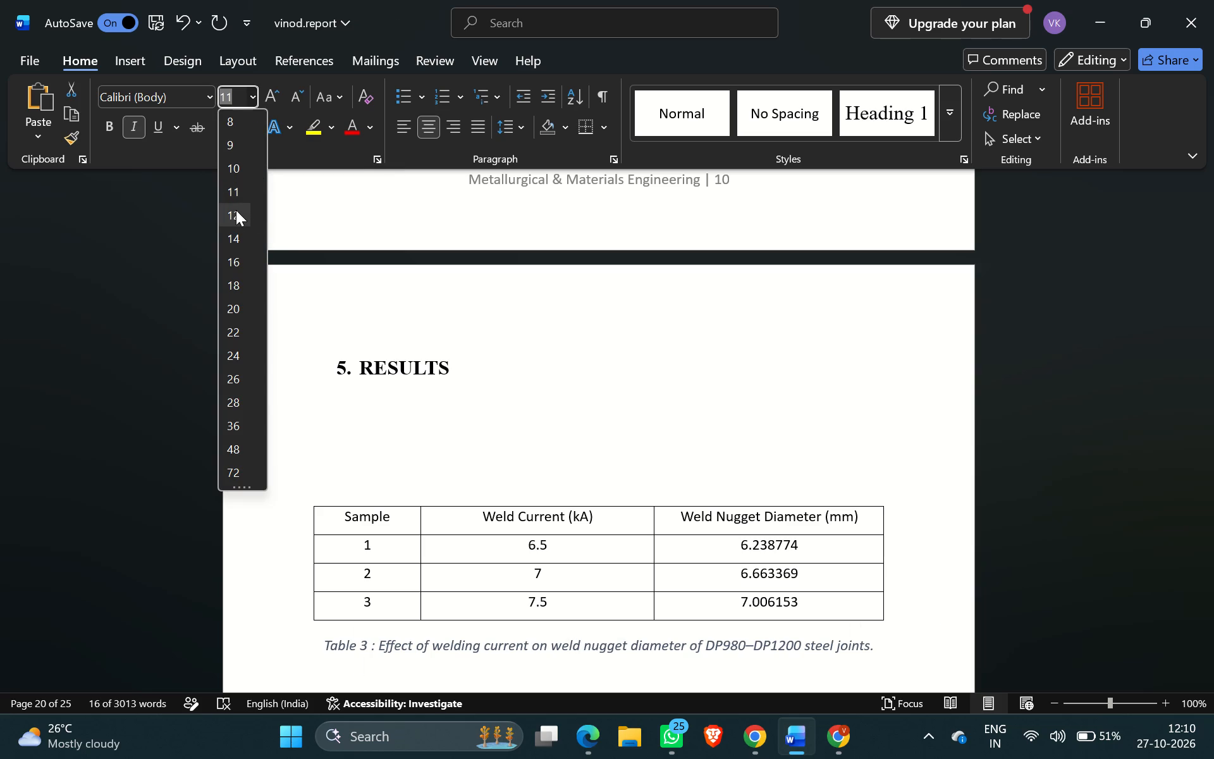
left_click(236, 210)
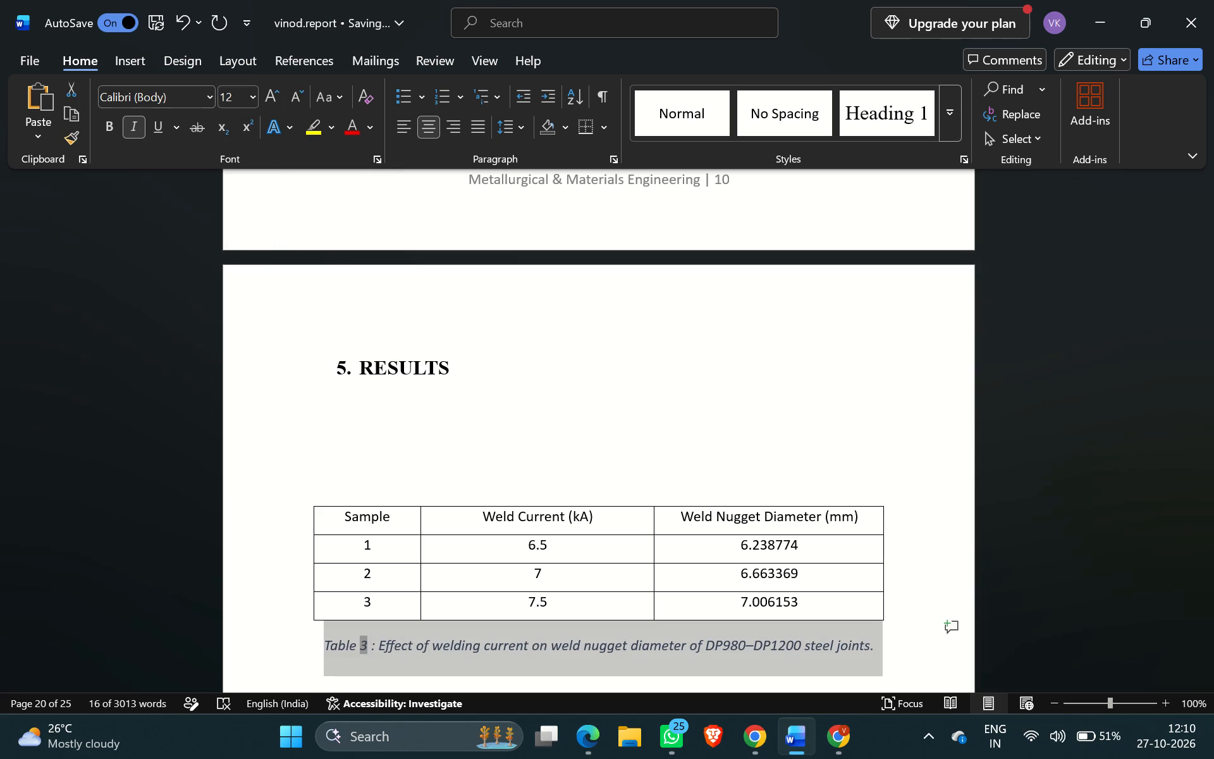
left_click(140, 133)
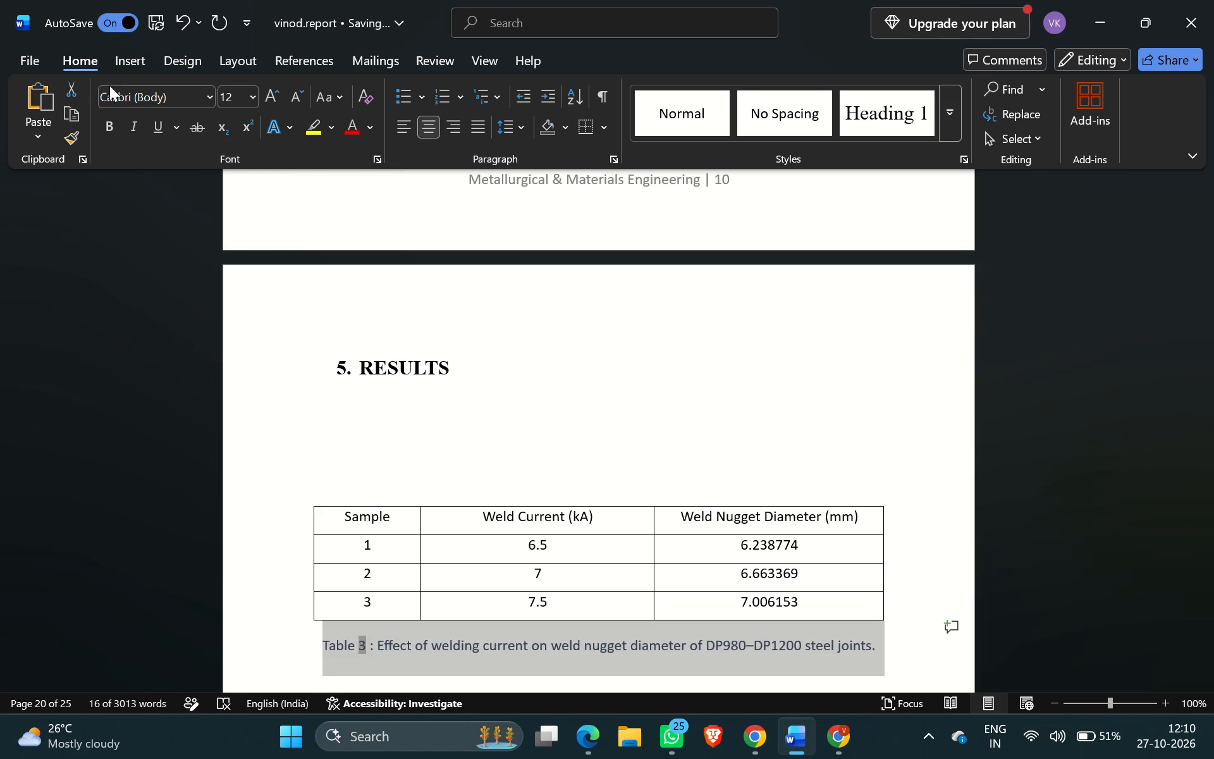
left_click(112, 126)
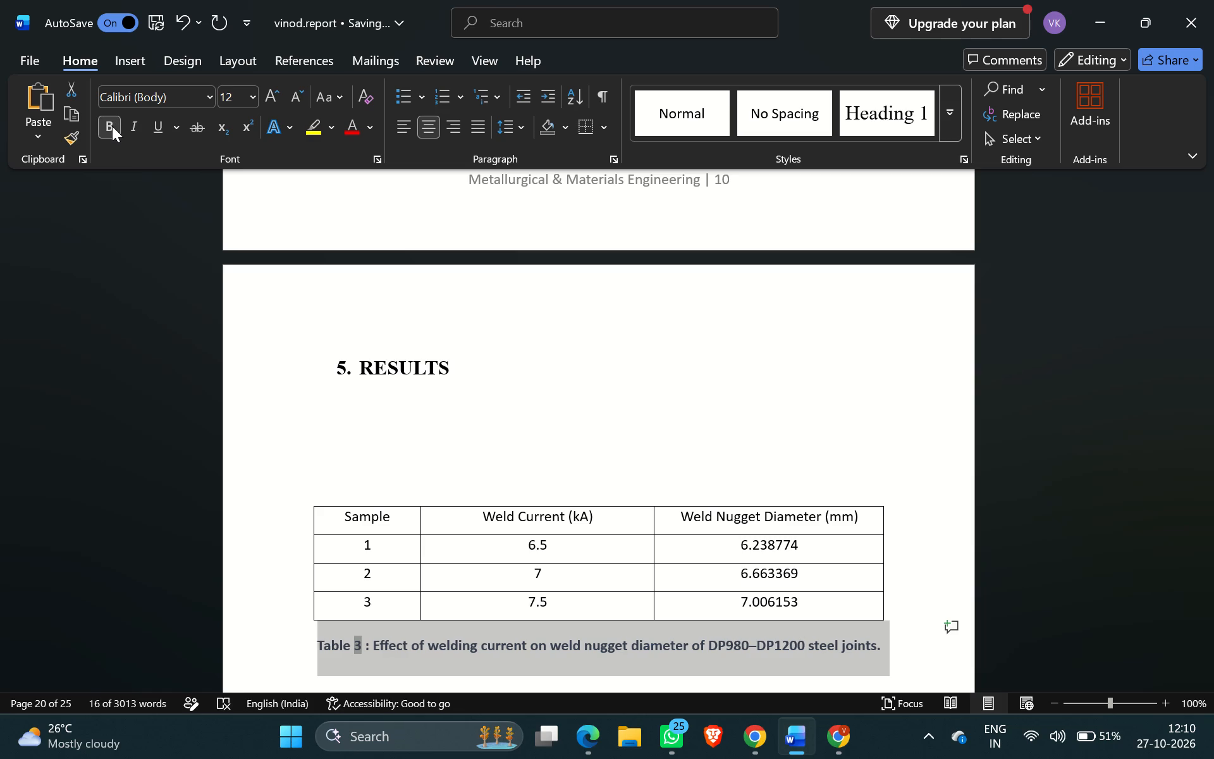
left_click(112, 126)
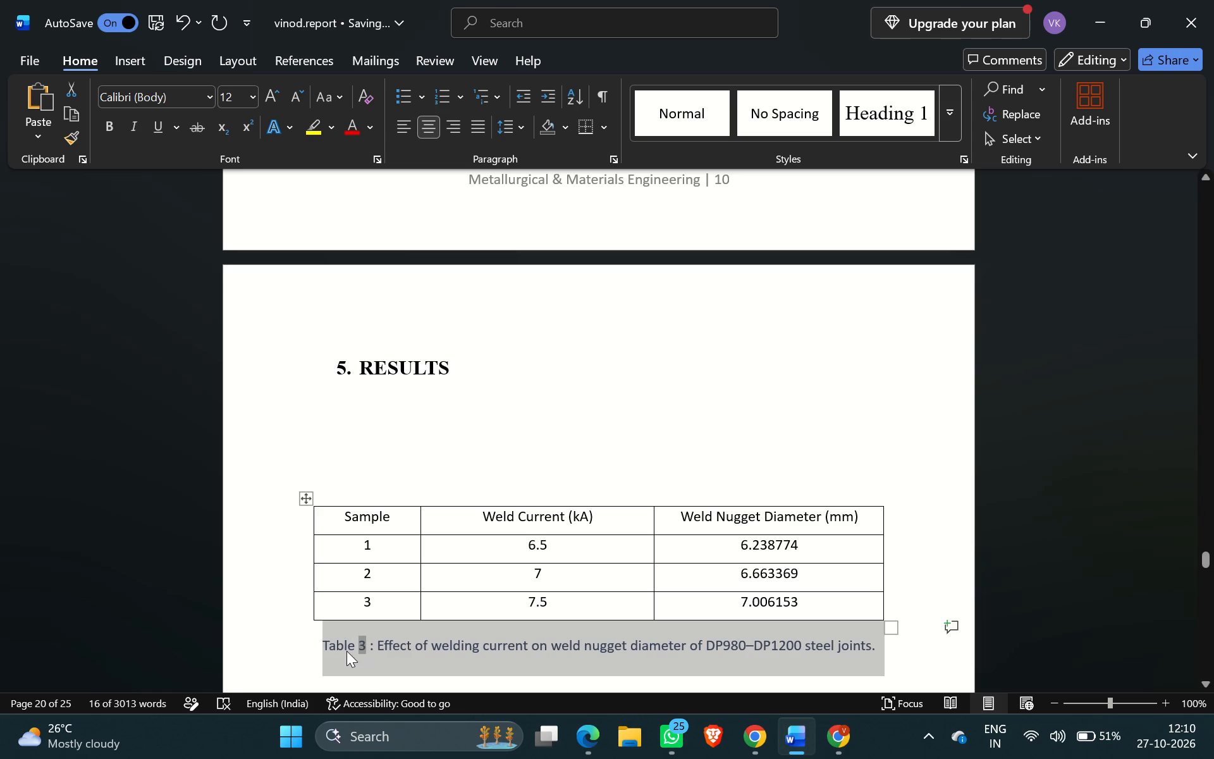
Make only the "Table 3 :" label at the start of the caption bold.
left_click(346, 651)
left_click_drag(375, 646, 318, 645)
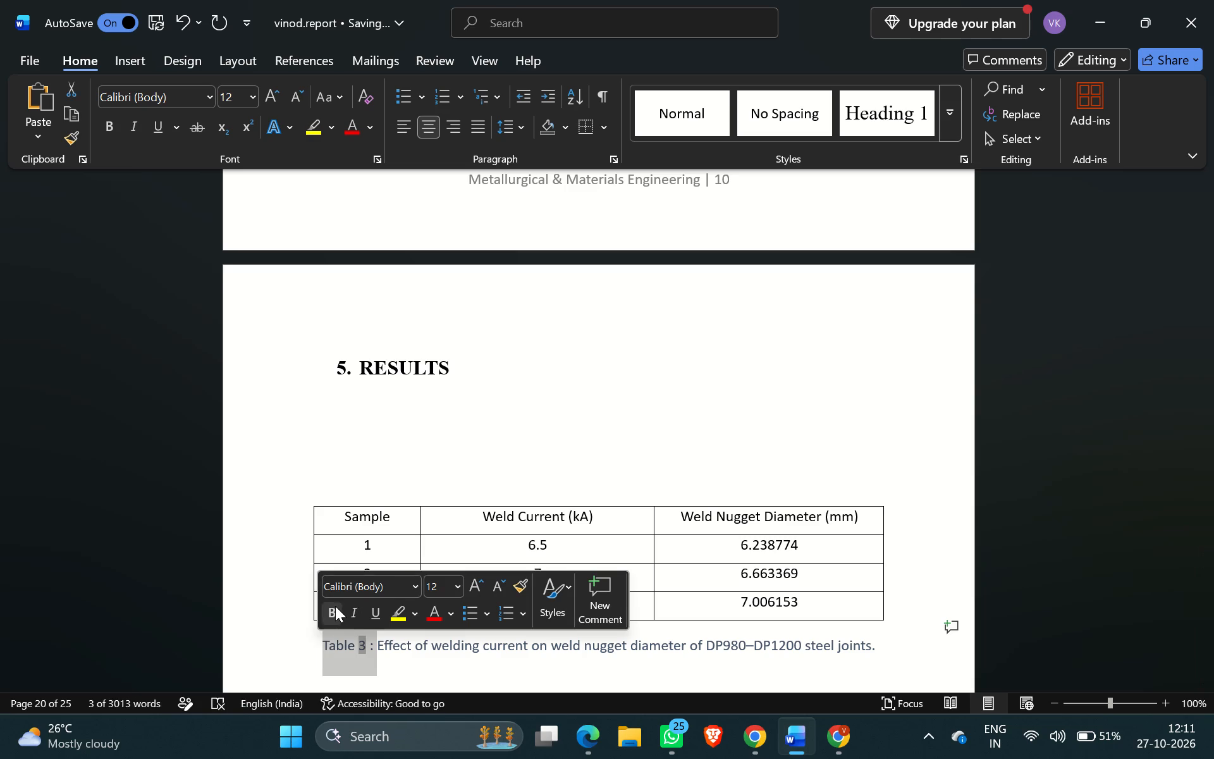
left_click(335, 606)
left_click(357, 665)
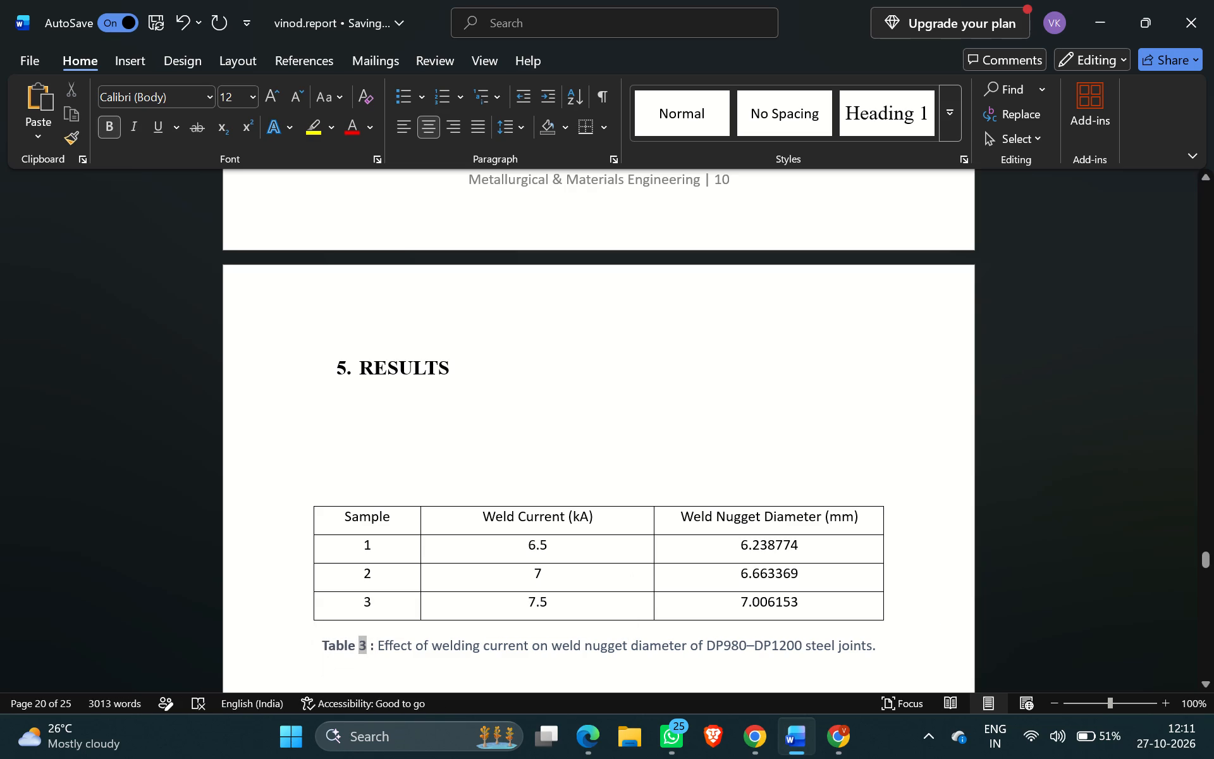
Remove the space between the number 3 and the colon in the table caption.
left_click(364, 638)
left_click(368, 640)
key("Right")
key("BackSpace")
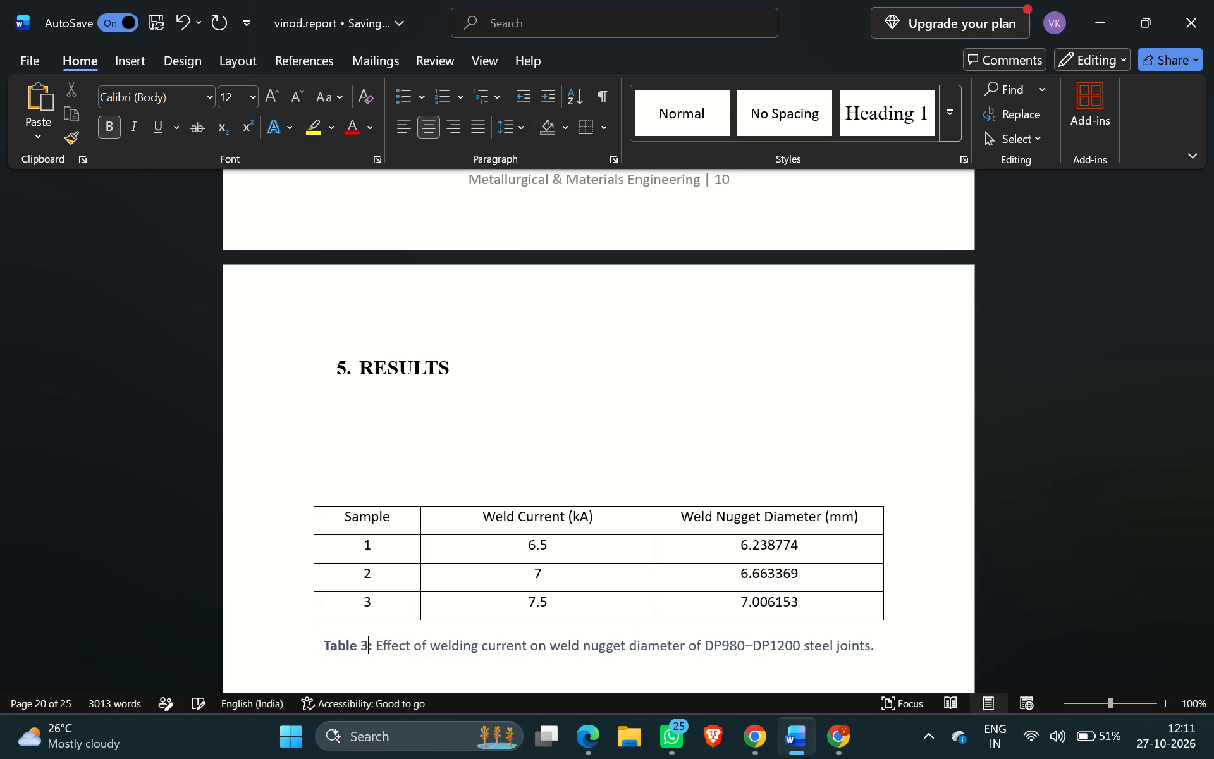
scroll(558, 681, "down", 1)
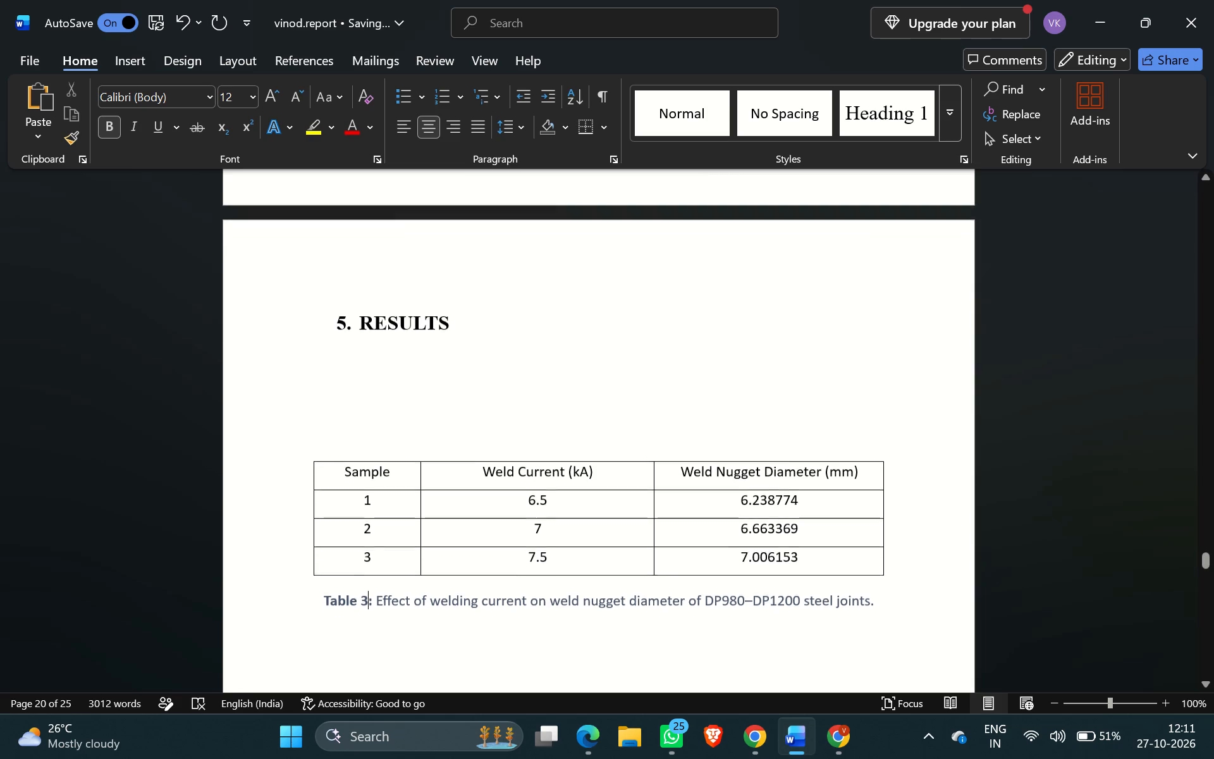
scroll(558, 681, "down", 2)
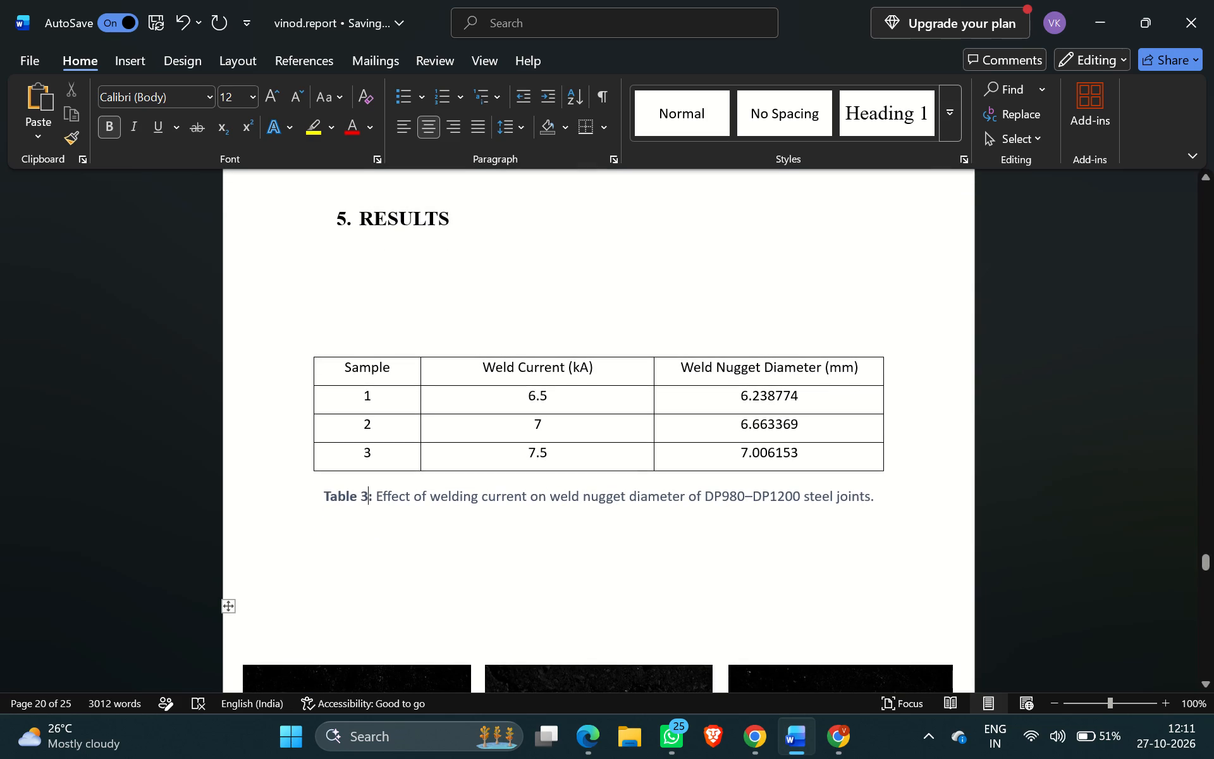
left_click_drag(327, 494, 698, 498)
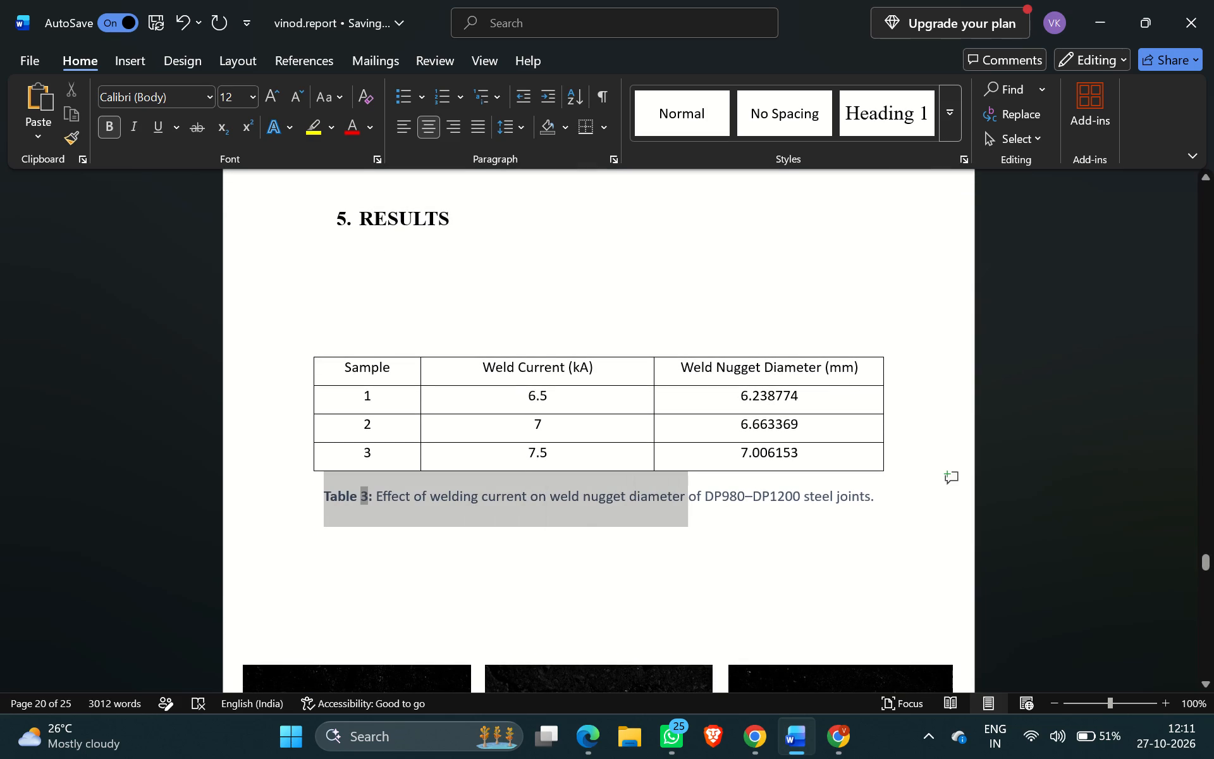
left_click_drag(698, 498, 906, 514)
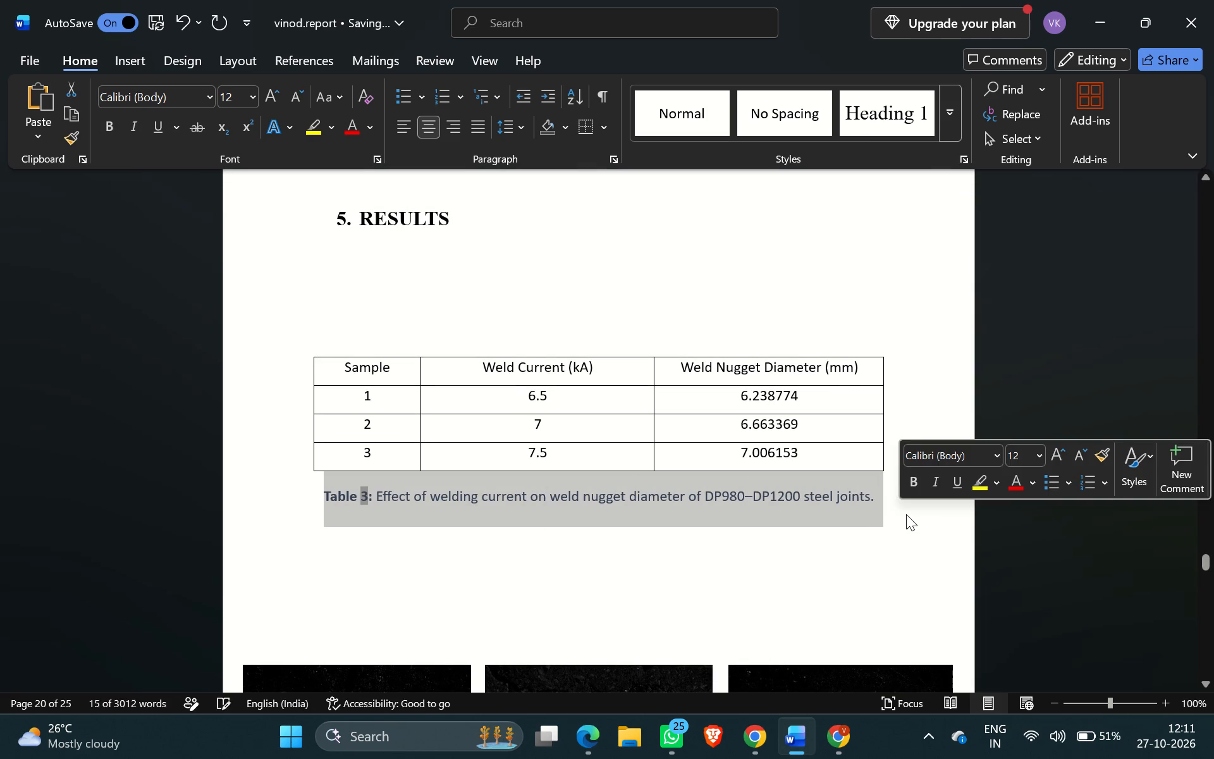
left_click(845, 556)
Delete the empty lines between the Table 3 caption and the weld nugget figures.
scroll(706, 581, "down", 1)
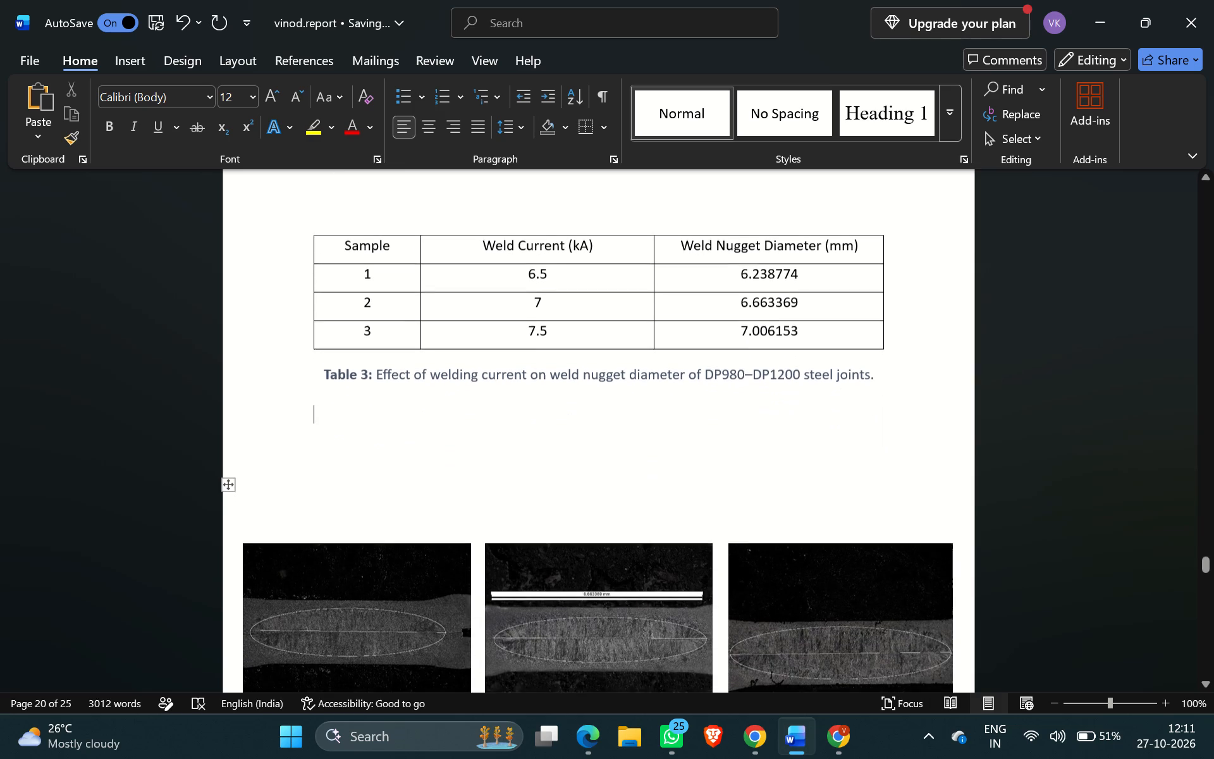
scroll(706, 581, "down", 2)
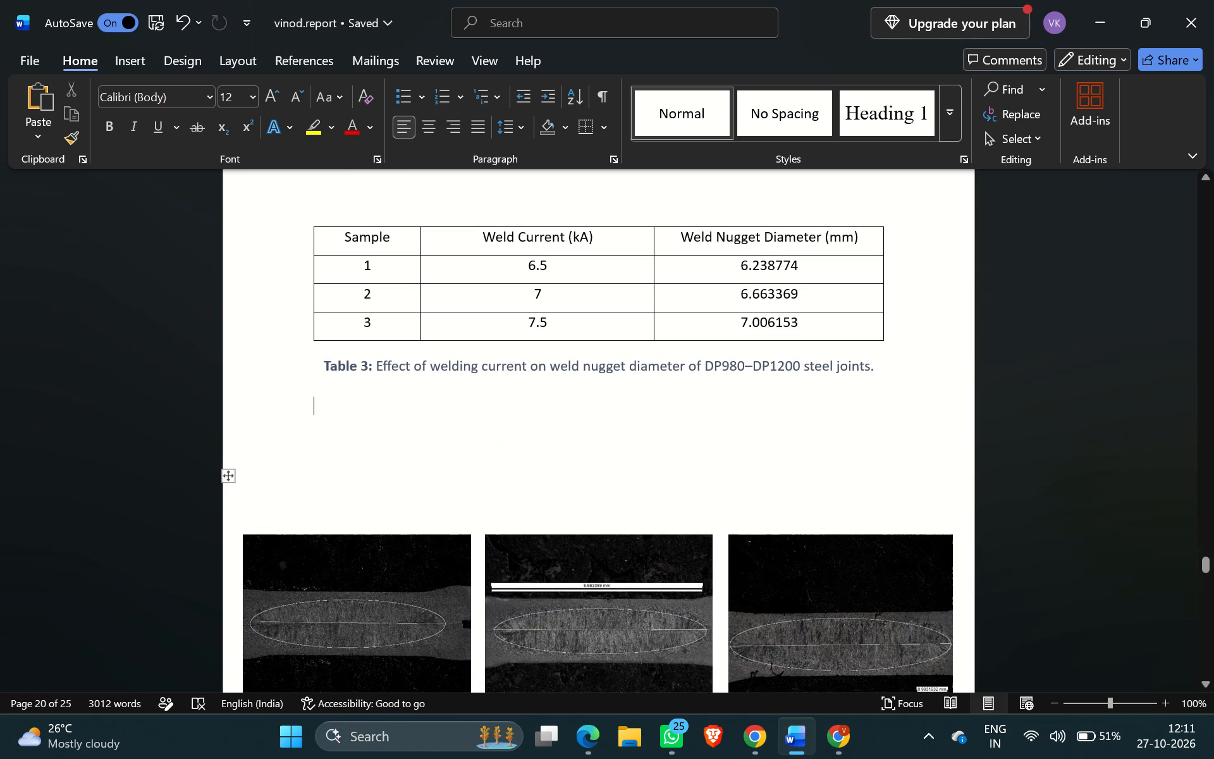
left_click(230, 476)
left_click(230, 476)
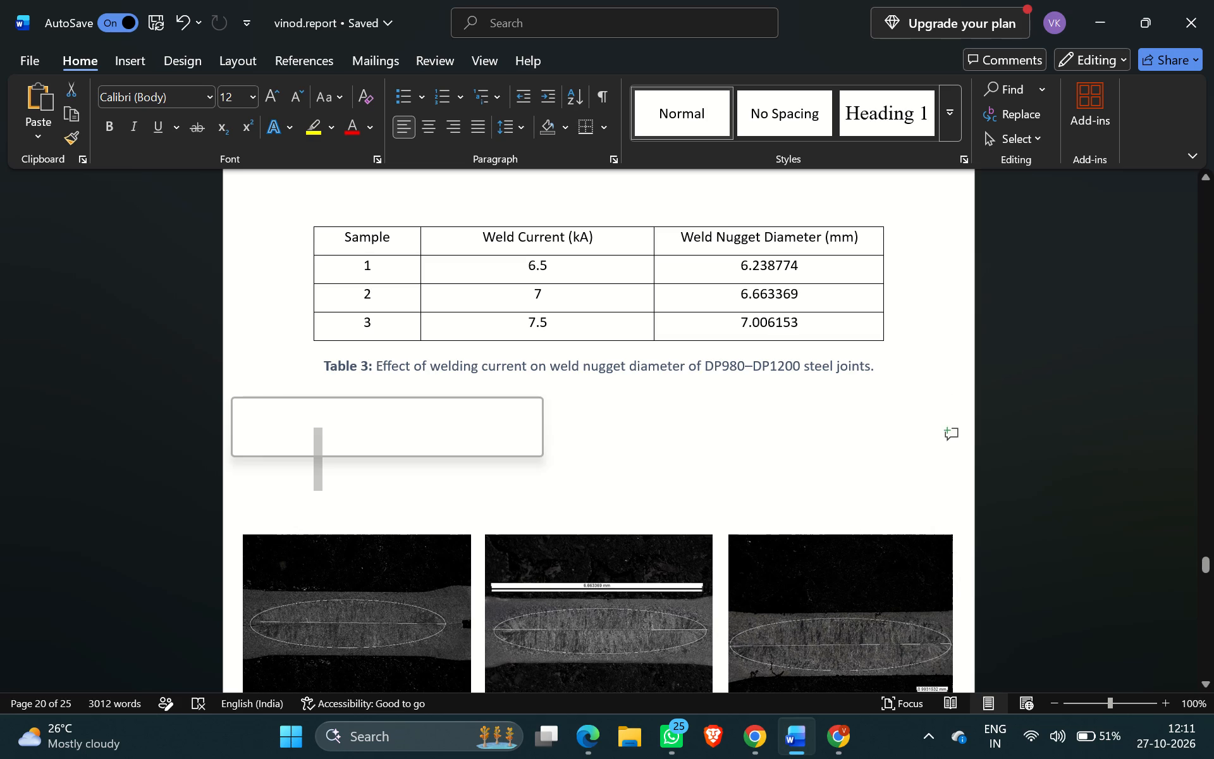
key("BackSpace")
key("BackSpace")
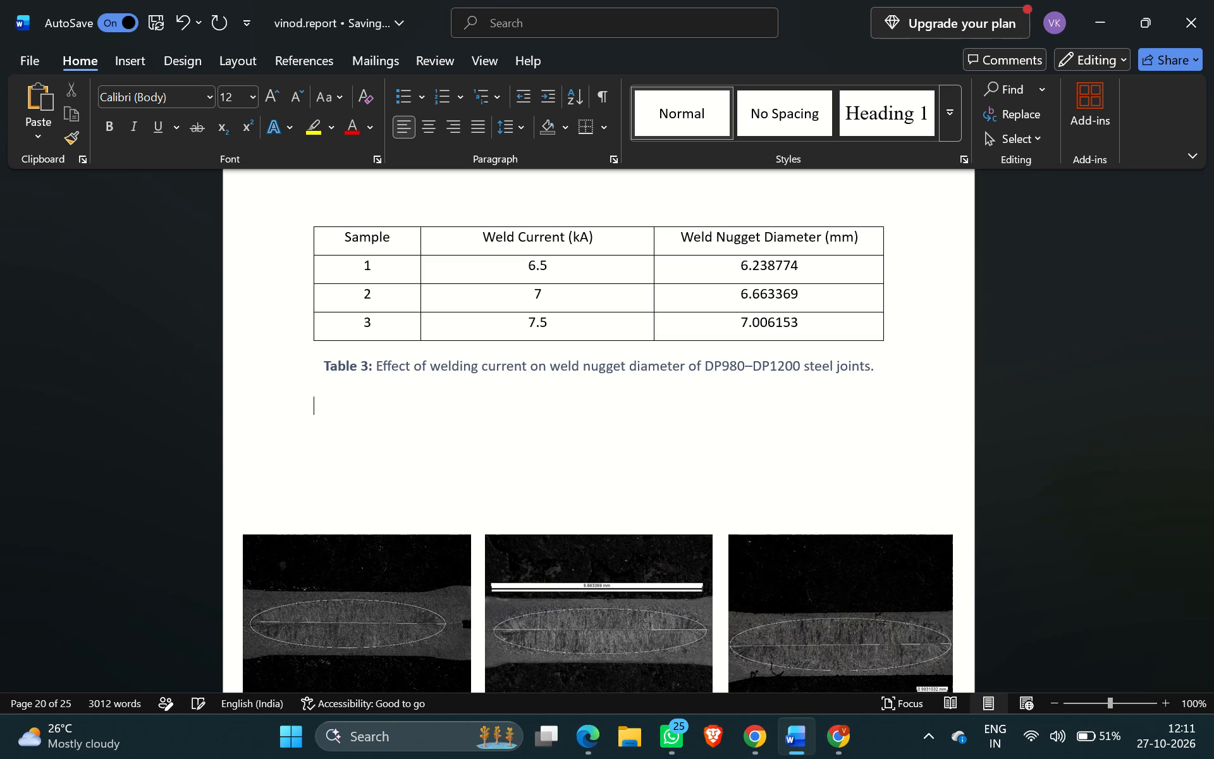
key("BackSpace")
Move the table holding the three weld nugget figures up to just below the Table 3 caption.
left_click(429, 461)
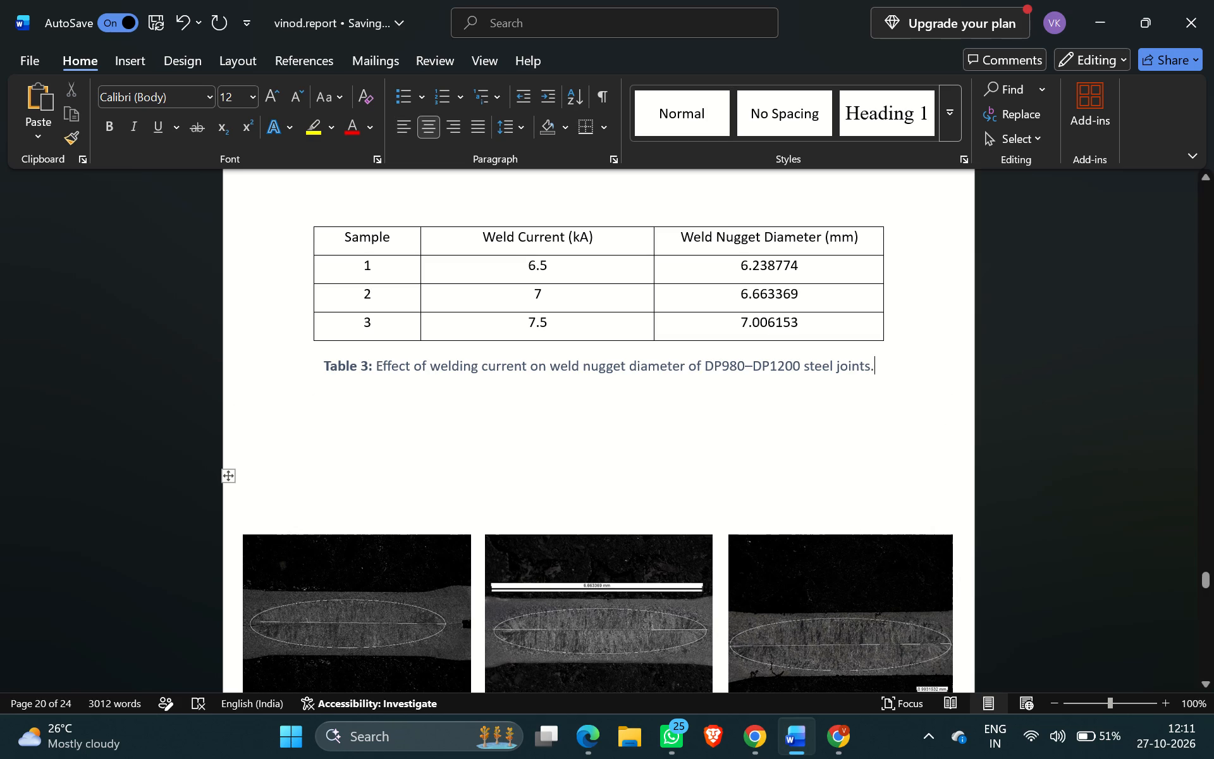
left_click(250, 466)
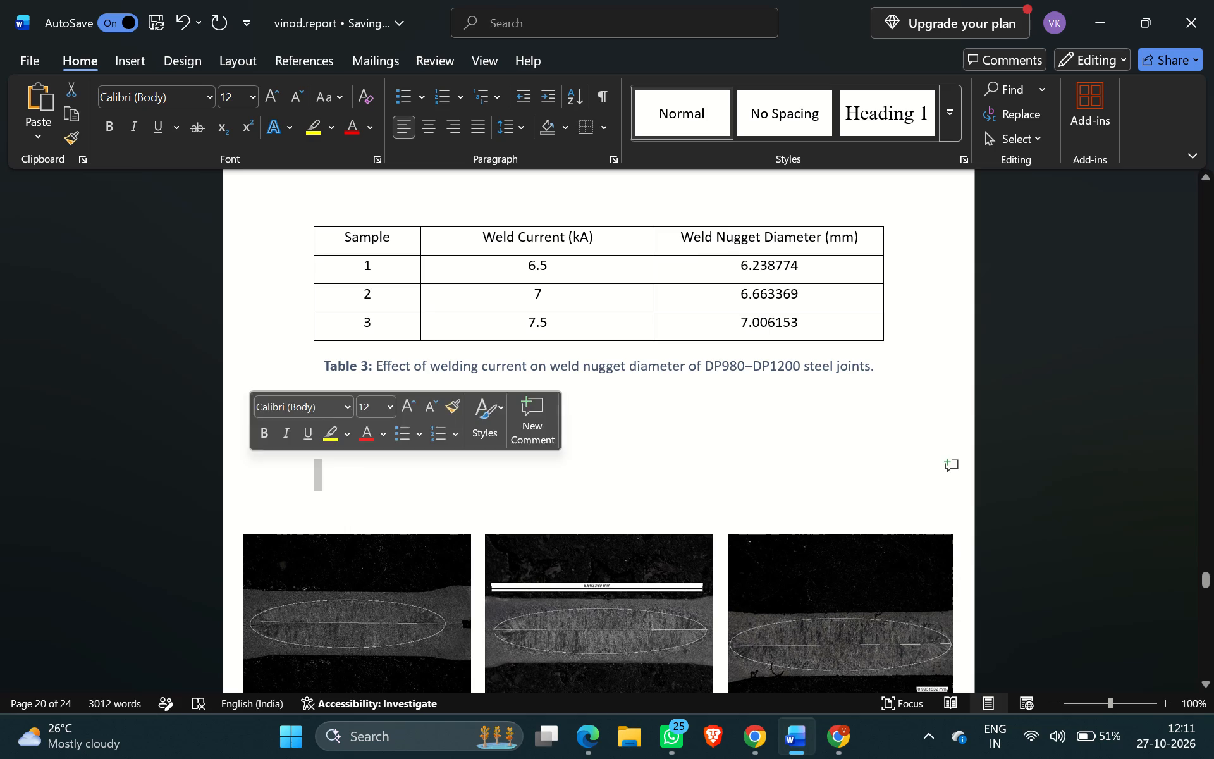
left_click_drag(228, 476, 228, 471)
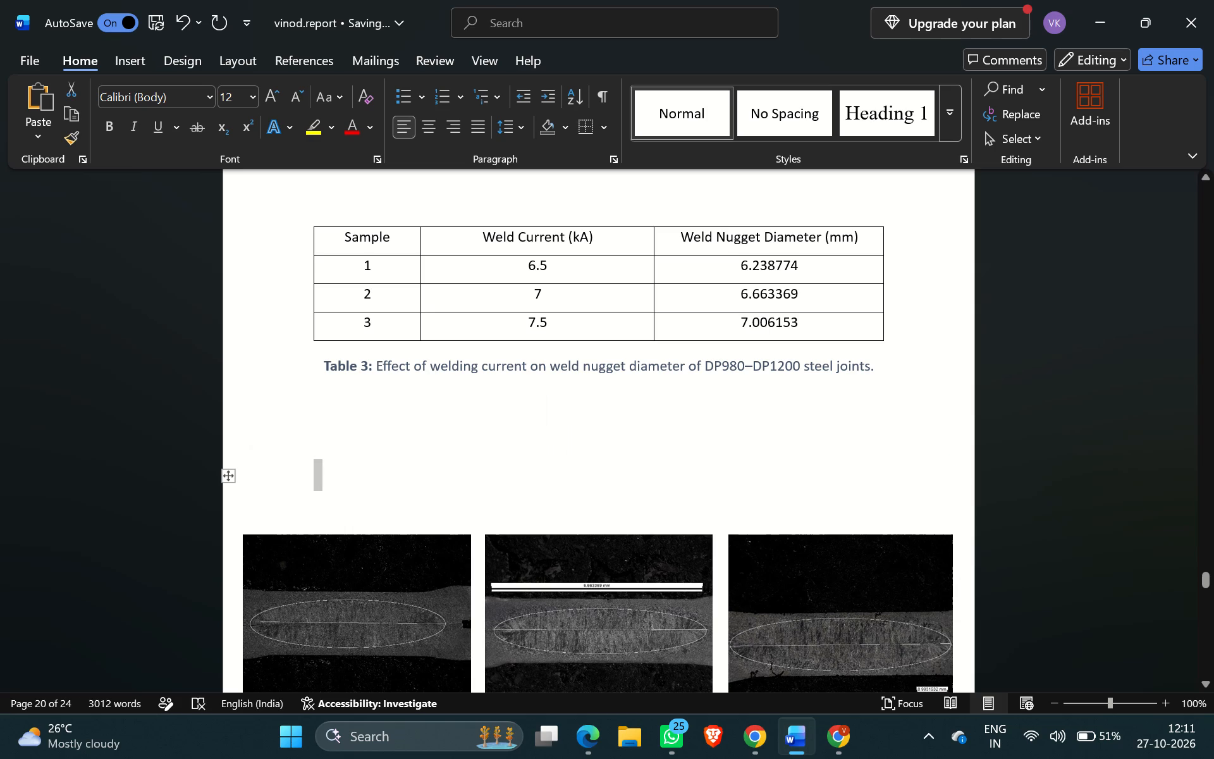
left_click_drag(228, 471, 235, 367)
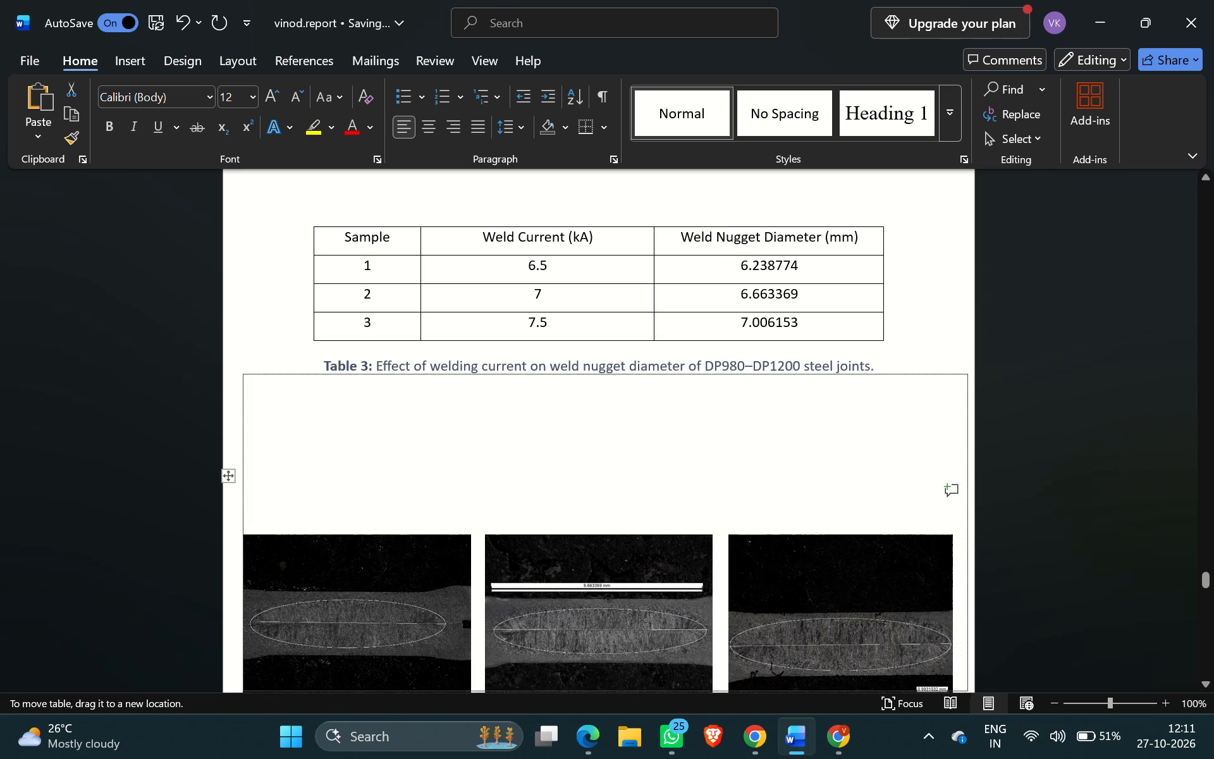
left_click_drag(235, 367, 217, 379)
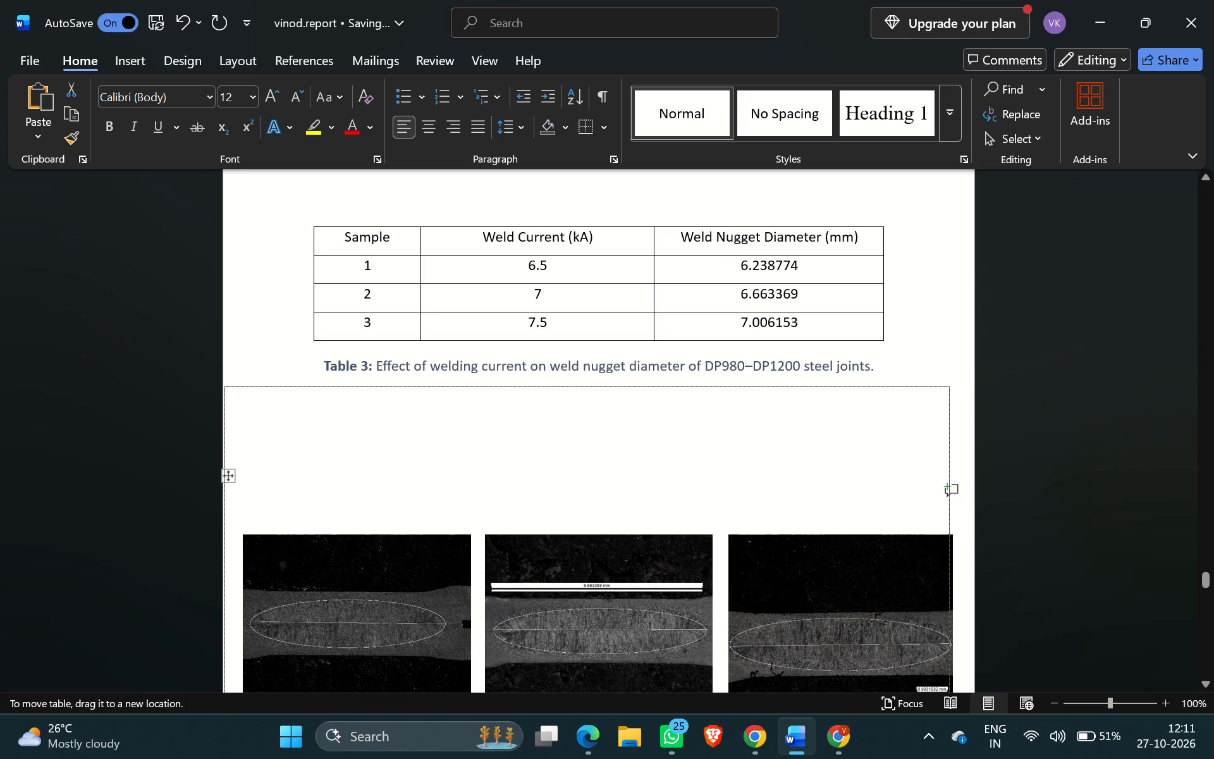
left_click_drag(217, 379, 223, 380)
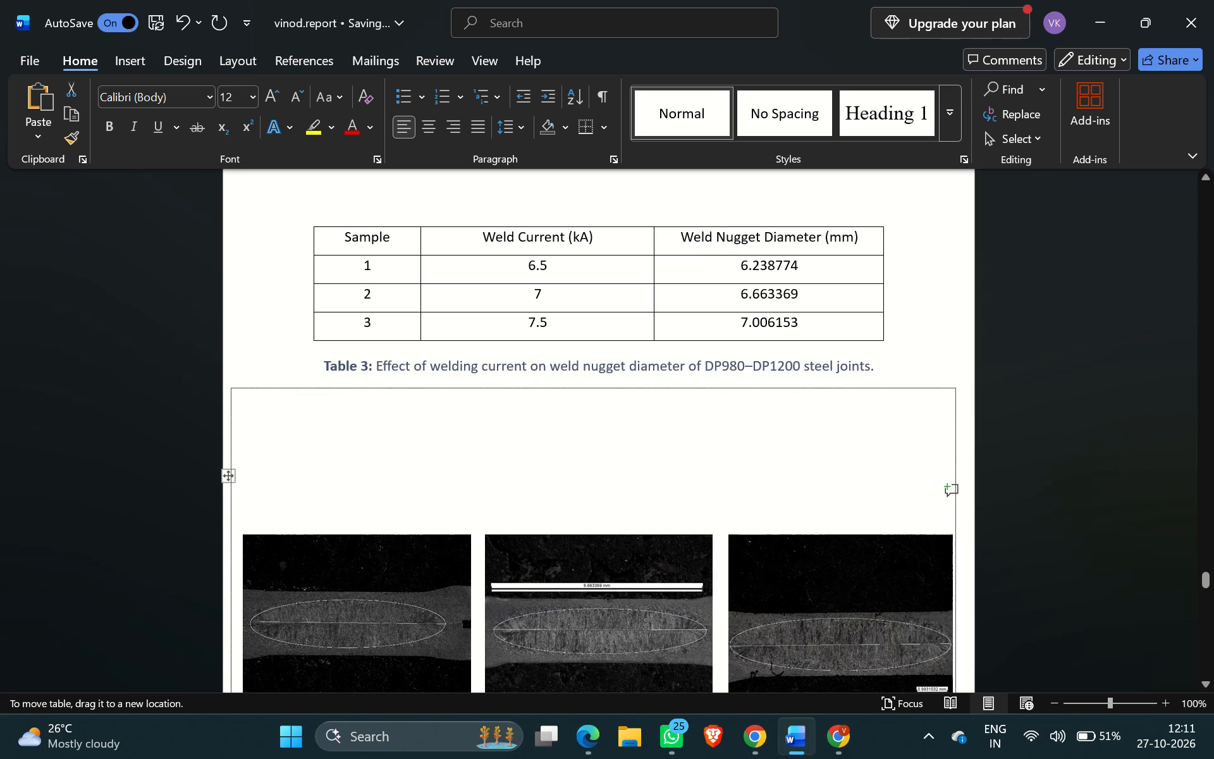
left_click_drag(223, 380, 224, 381)
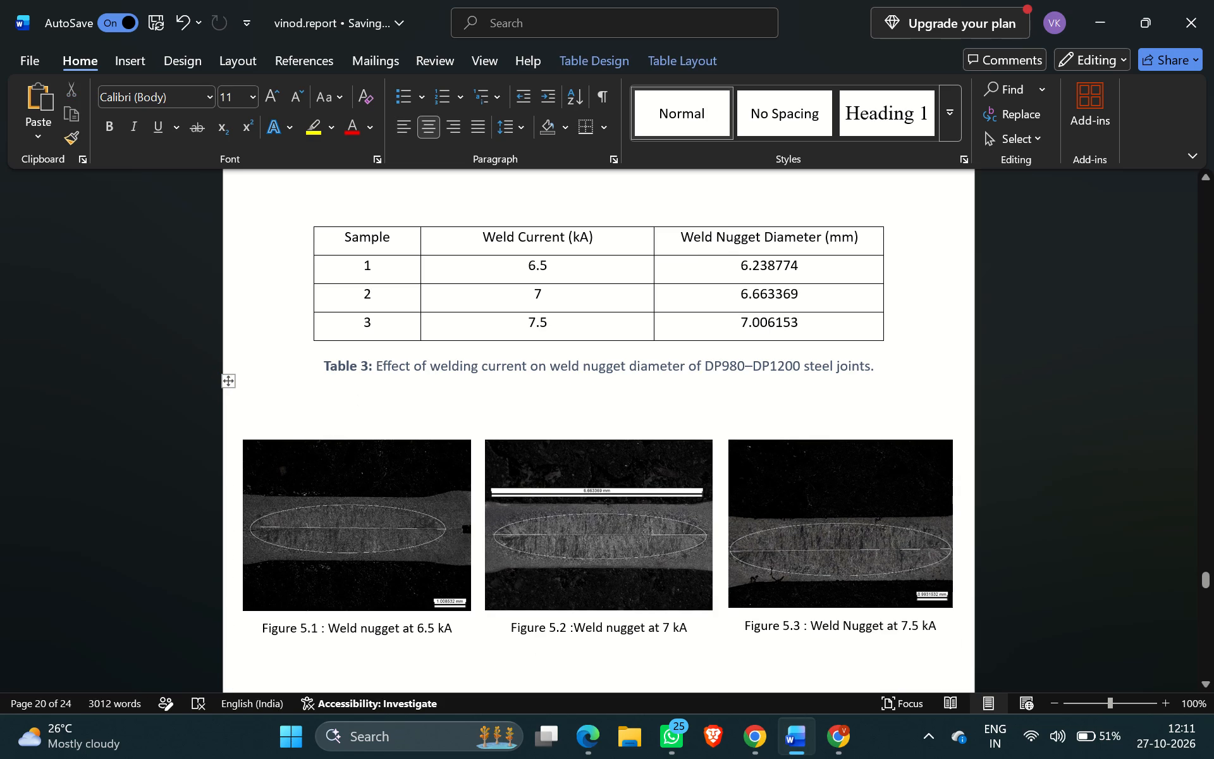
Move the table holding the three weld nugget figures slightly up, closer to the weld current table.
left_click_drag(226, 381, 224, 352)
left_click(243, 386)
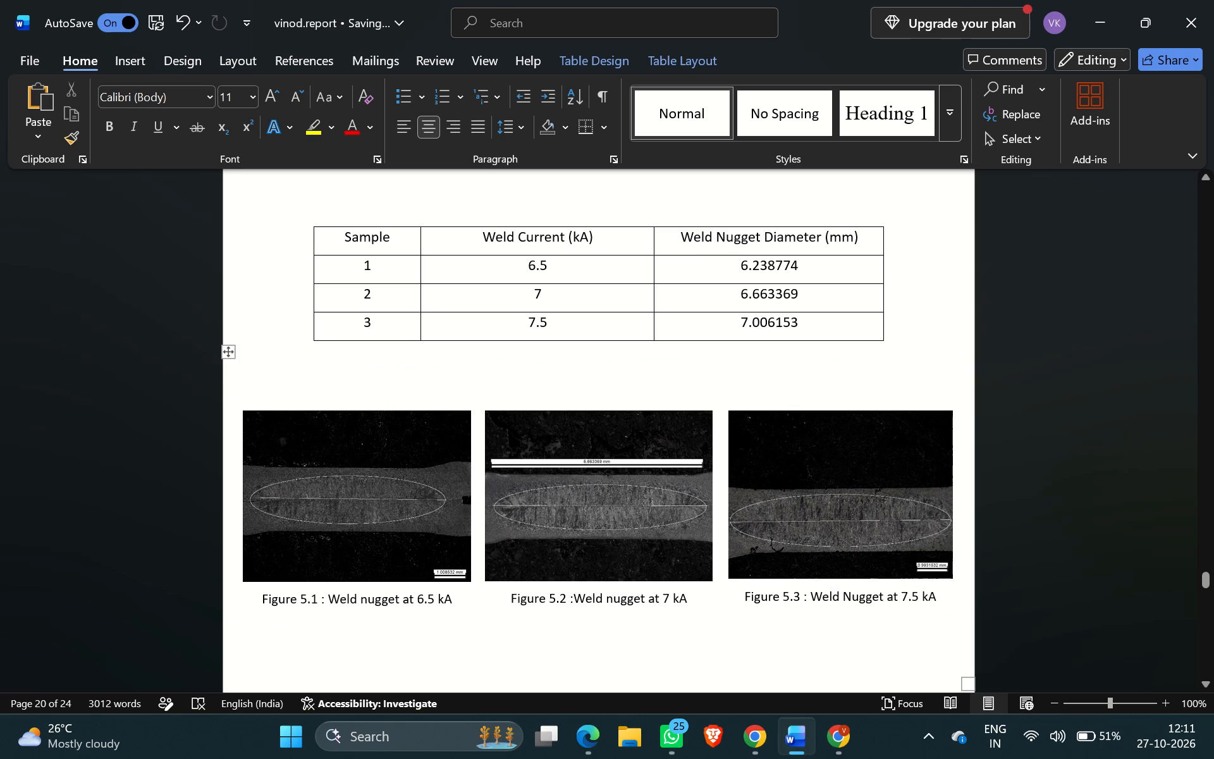
Move the table holding the three weld nugget figures back down, just below the Table 3 caption.
left_click(226, 350)
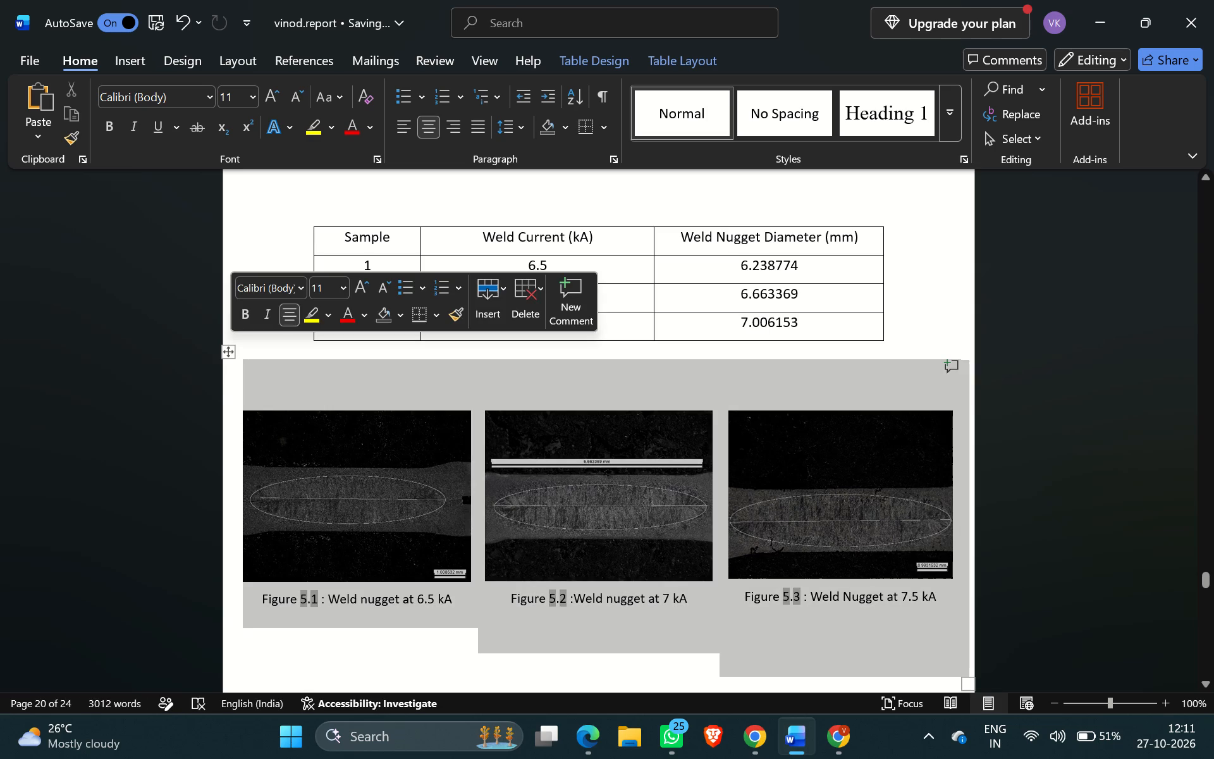
left_click_drag(230, 350, 234, 367)
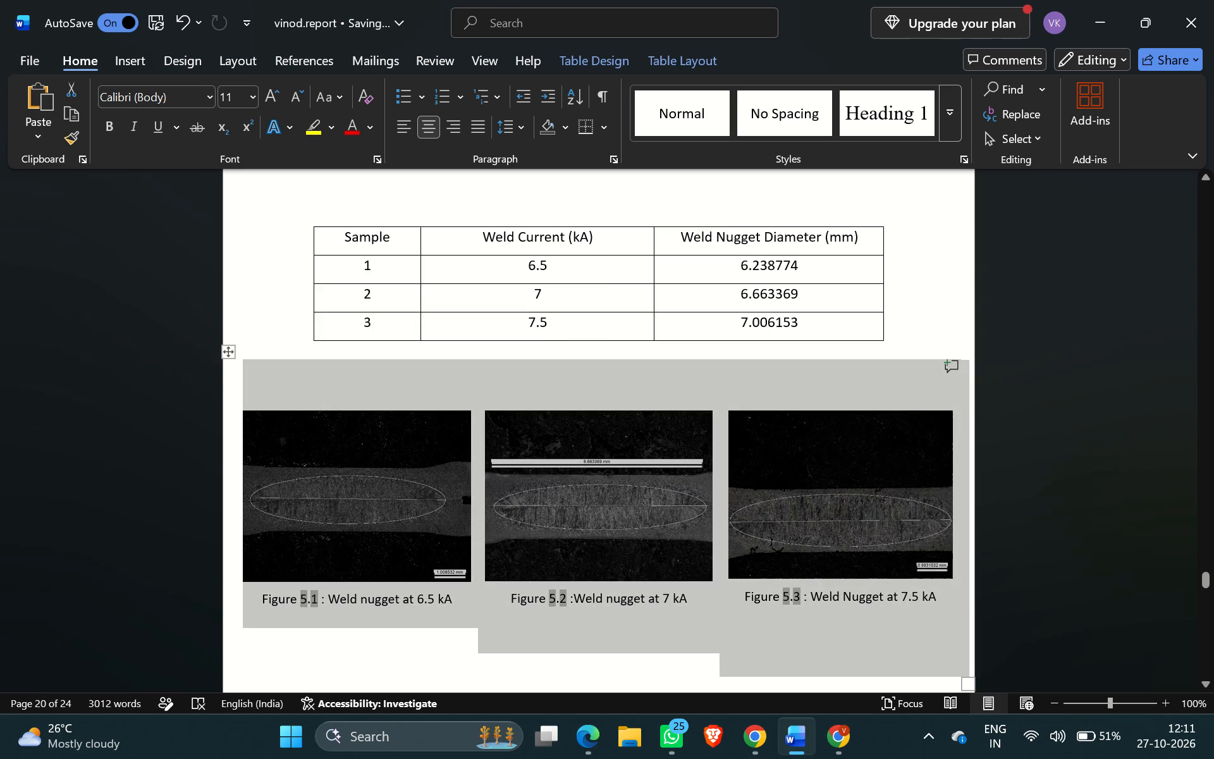
left_click(227, 350)
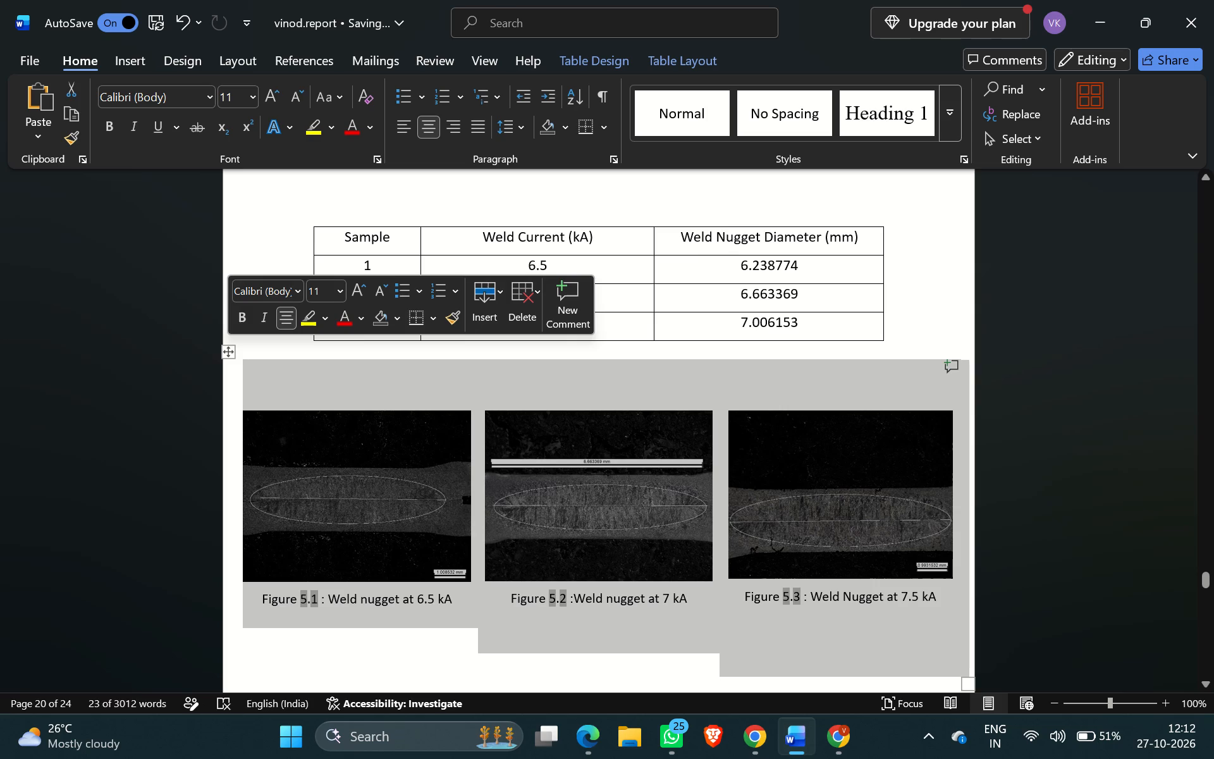
left_click(260, 355)
left_click(215, 344)
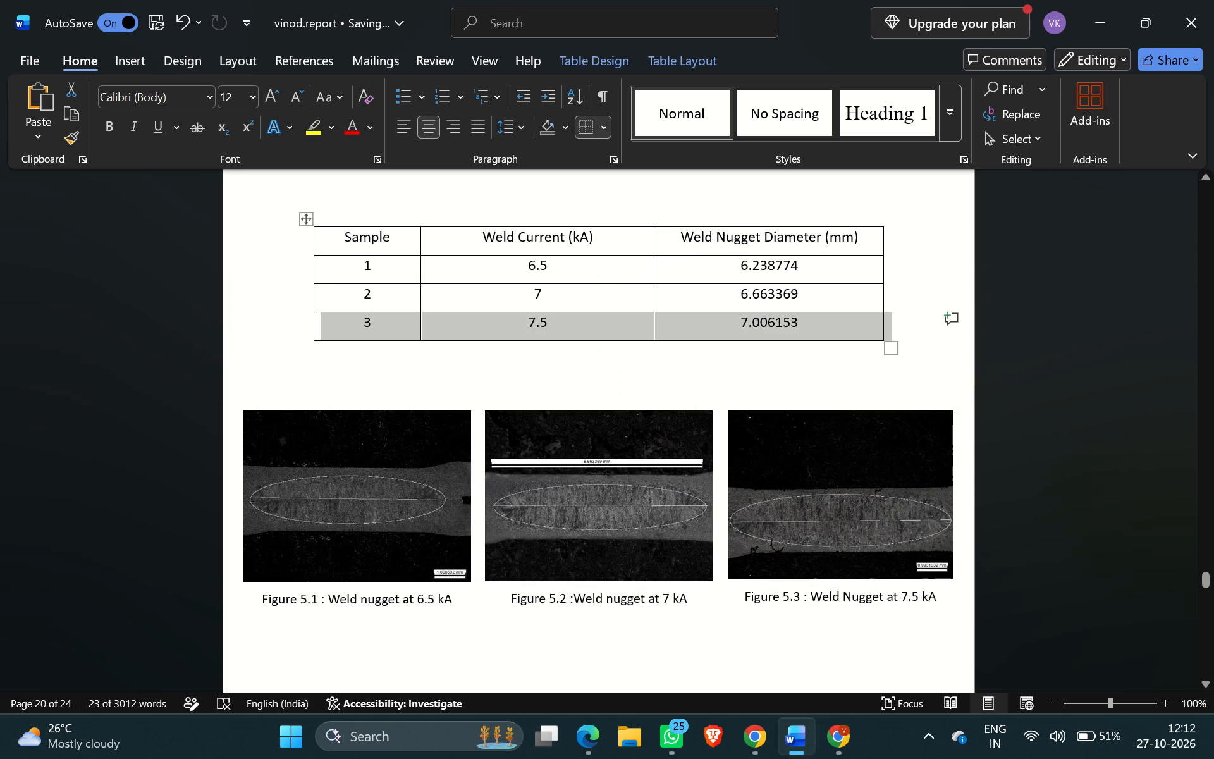
left_click(220, 376)
left_click(241, 393)
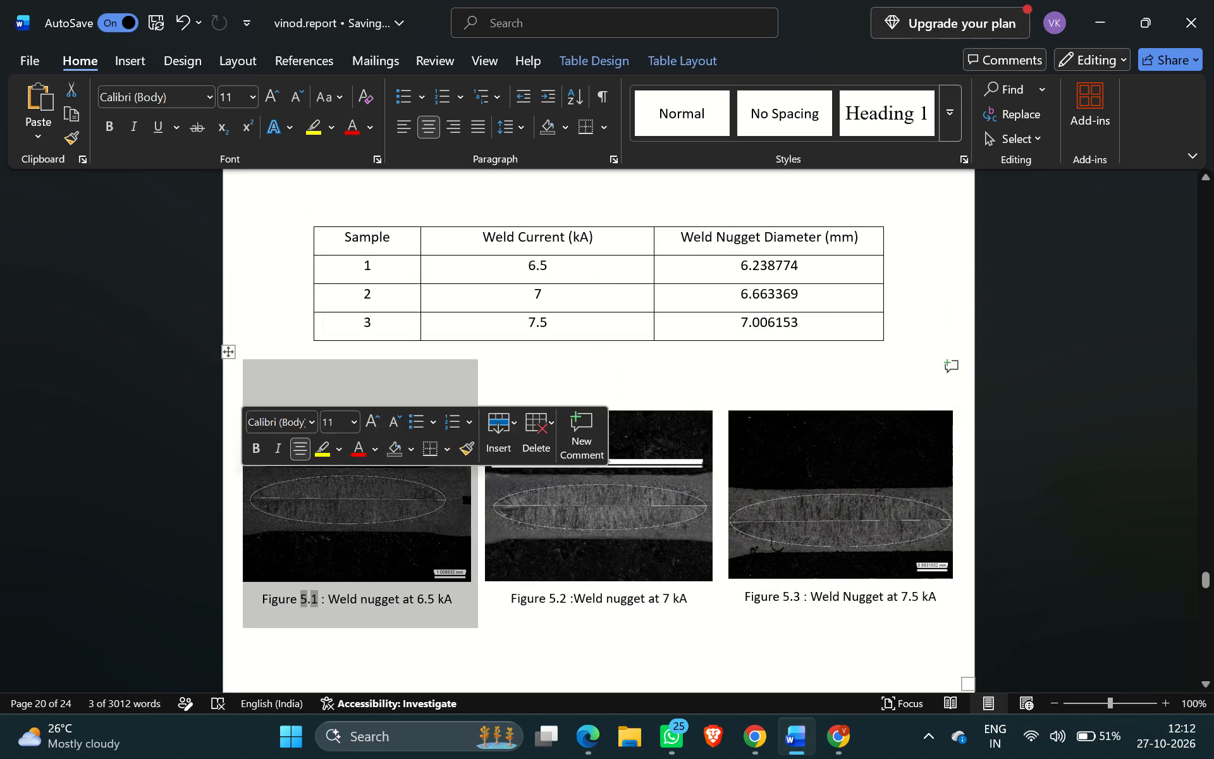
left_click_drag(229, 352, 231, 386)
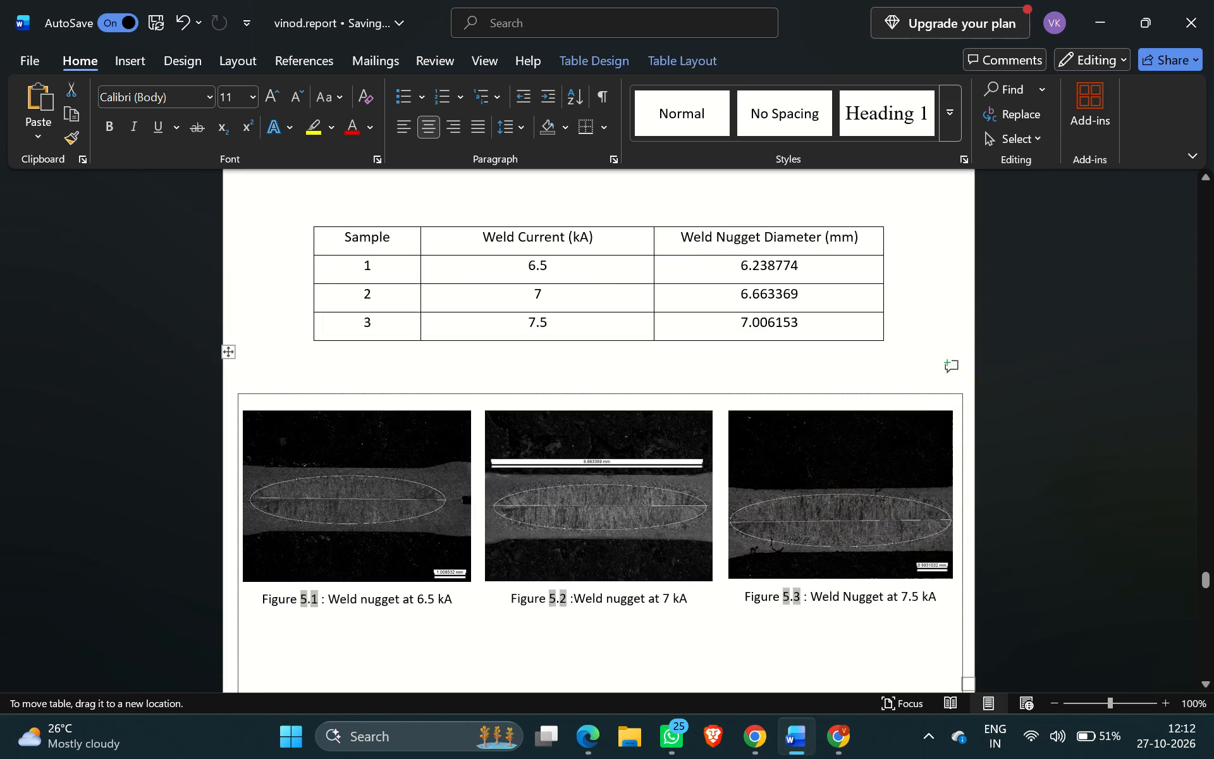
left_click_drag(231, 386, 226, 387)
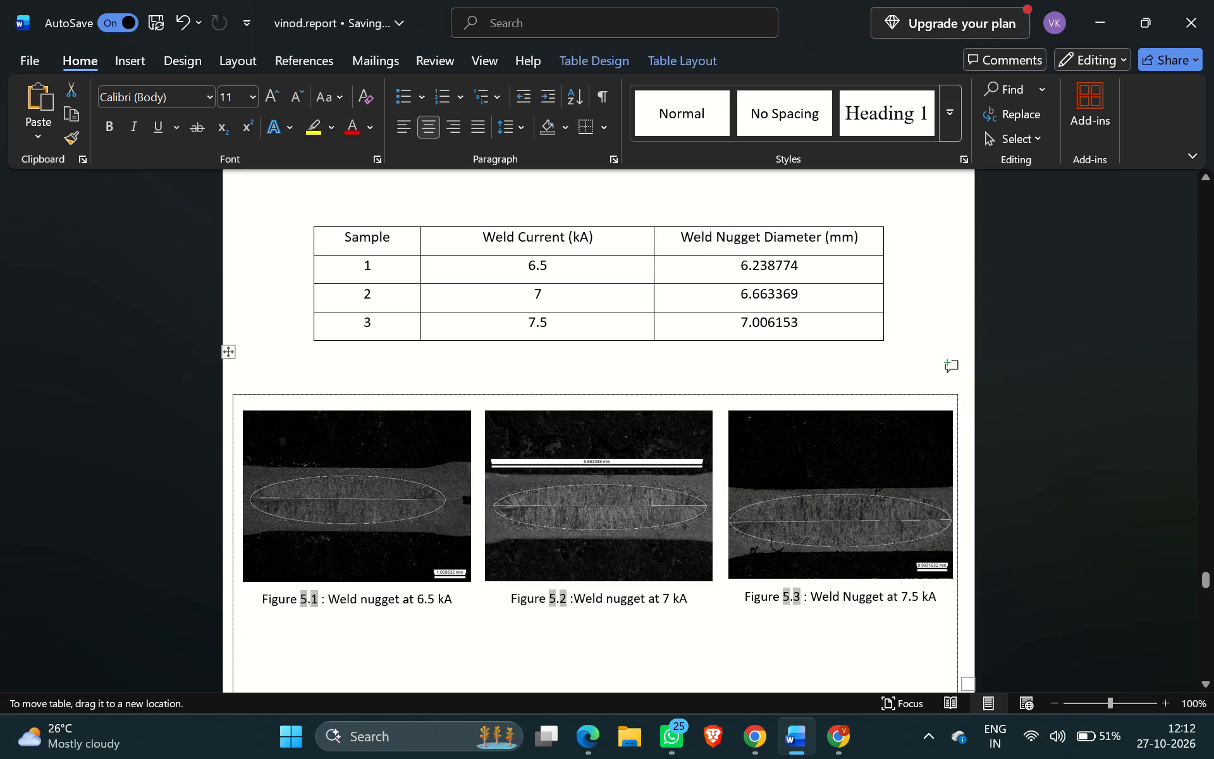
left_click_drag(226, 387, 228, 390)
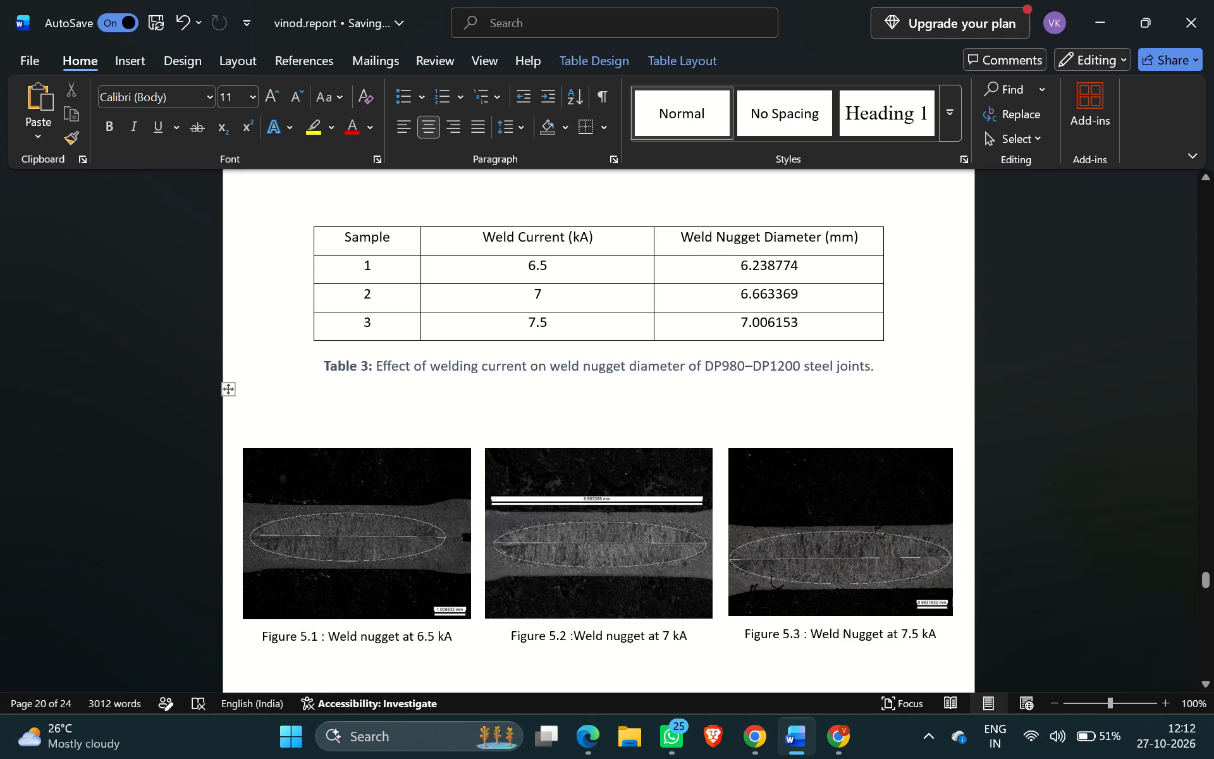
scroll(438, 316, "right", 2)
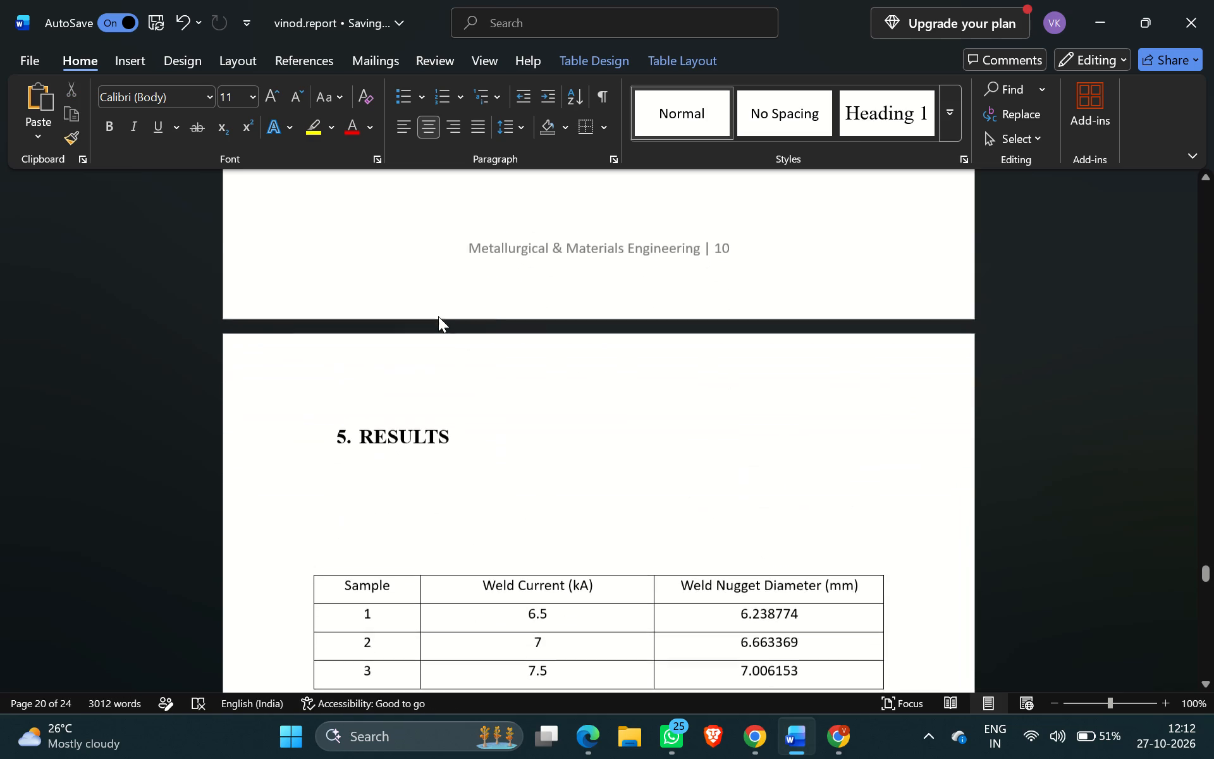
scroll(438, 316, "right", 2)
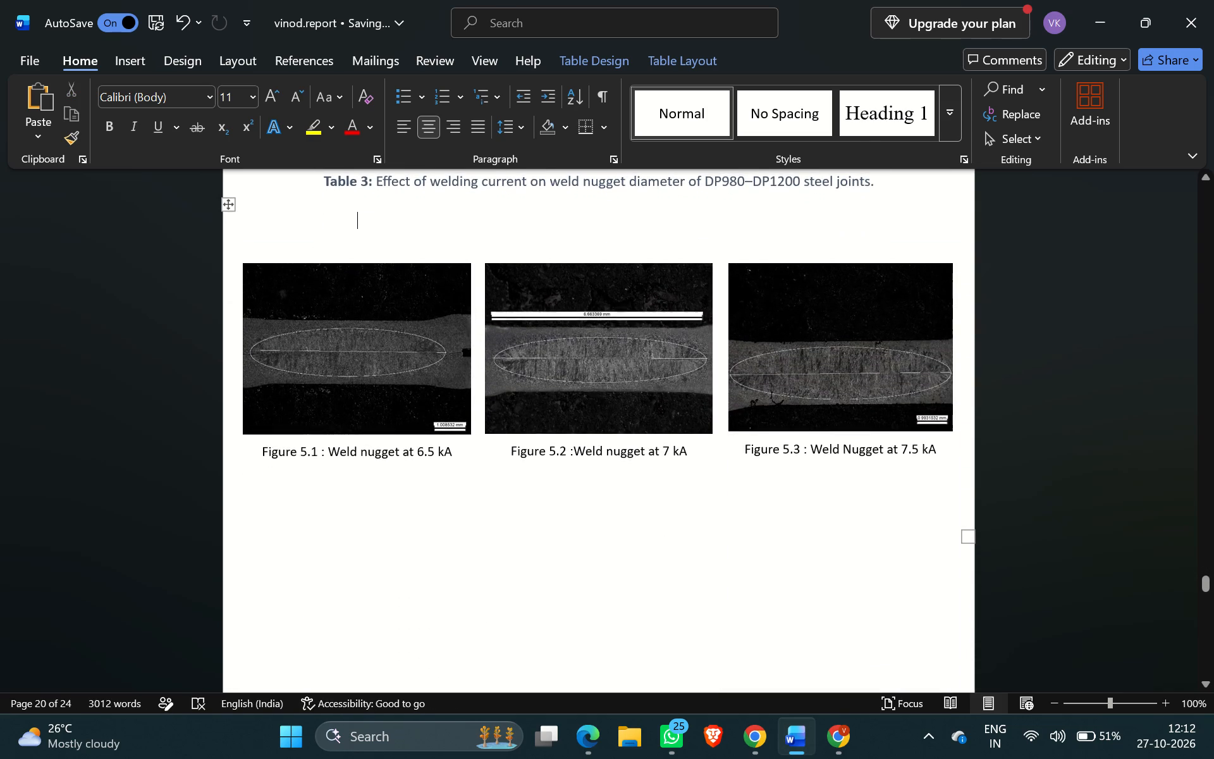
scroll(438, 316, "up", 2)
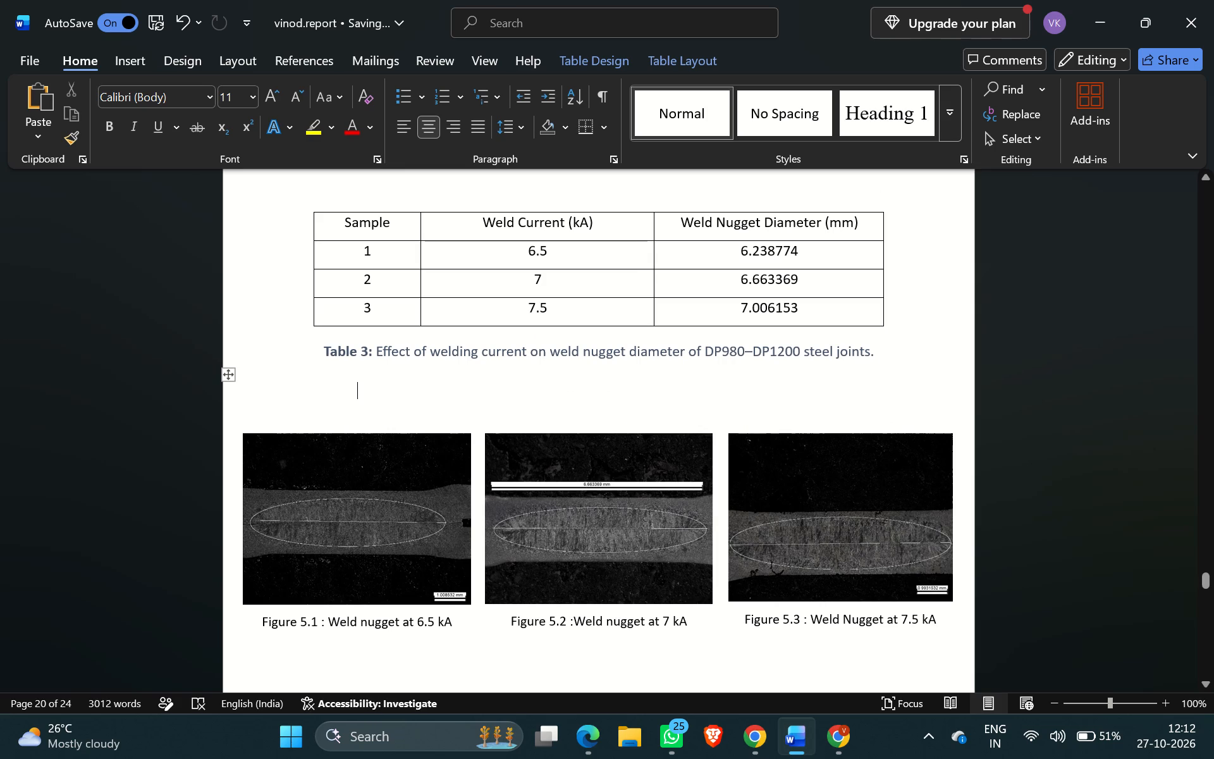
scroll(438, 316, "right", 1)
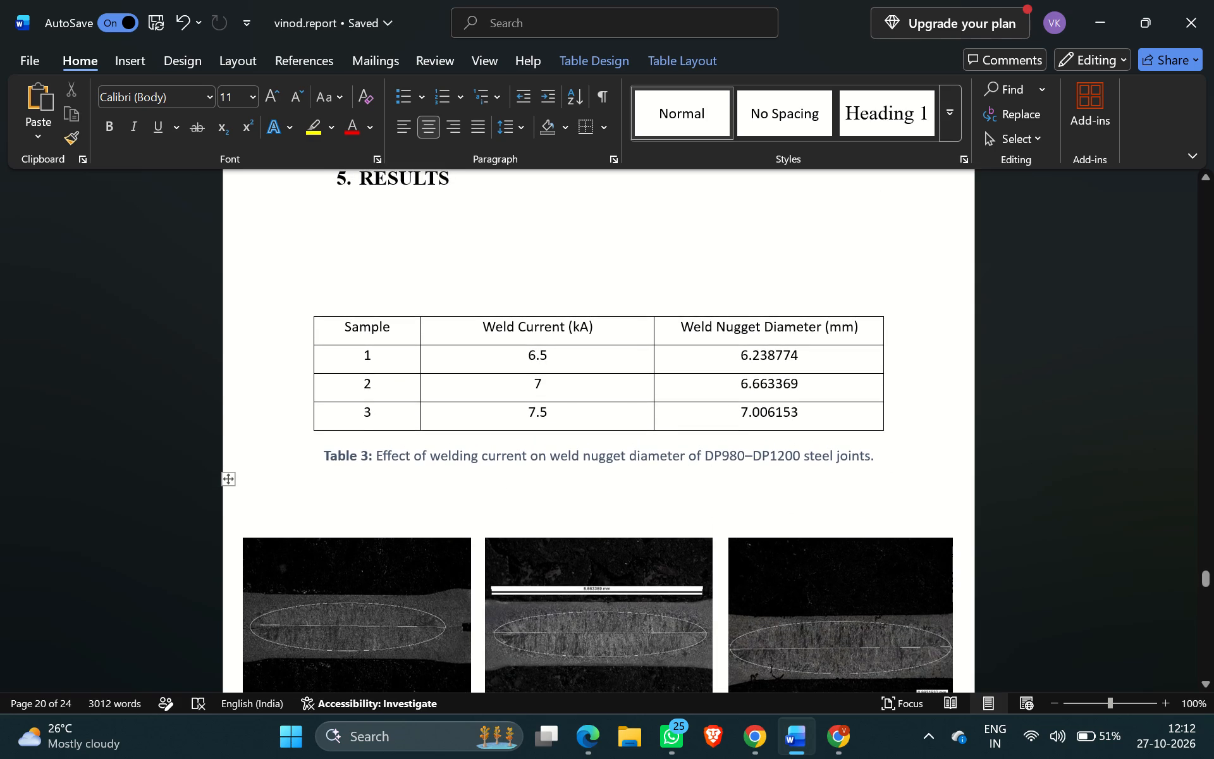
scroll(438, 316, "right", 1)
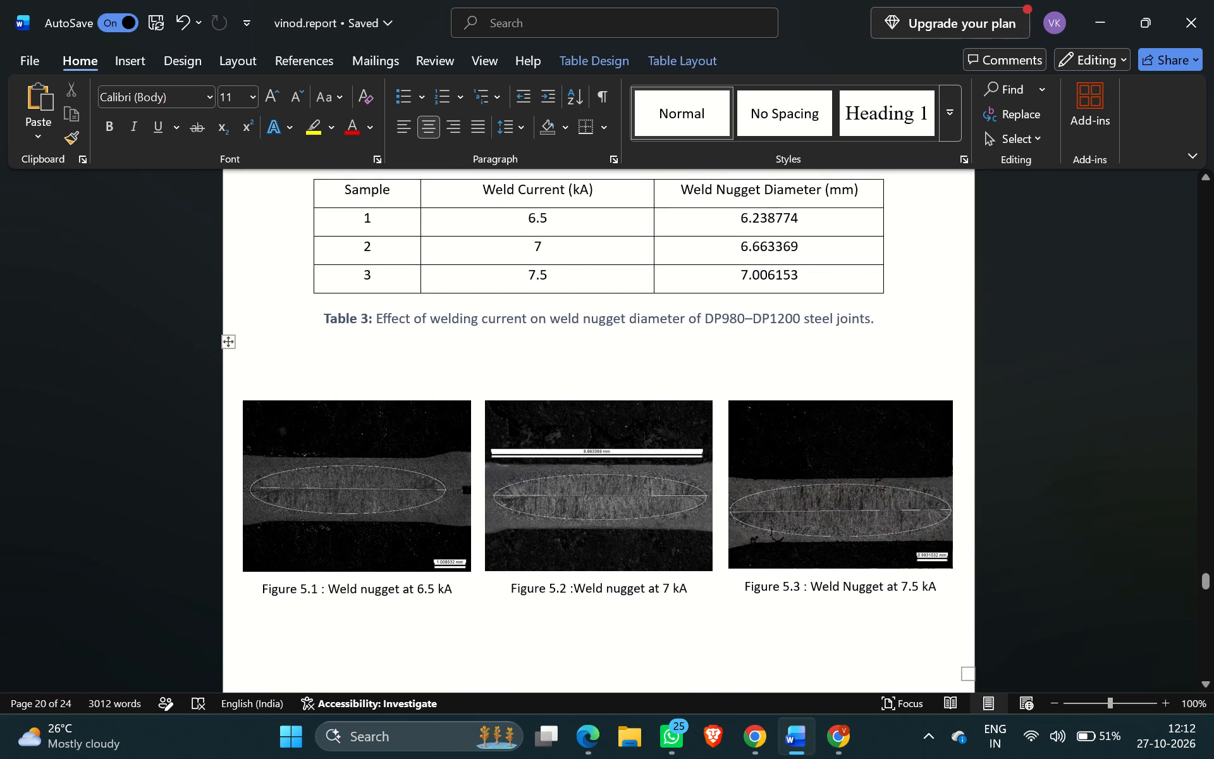